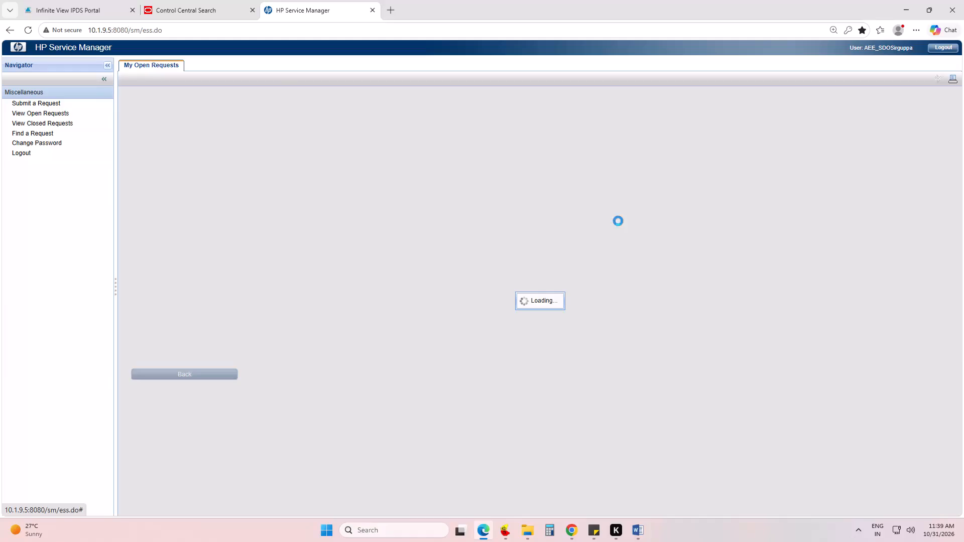
Open the service request titled "Error While conversion of static meter to smart meter" from the open requests.
scroll(740, 225, up, 3)
click(817, 195)
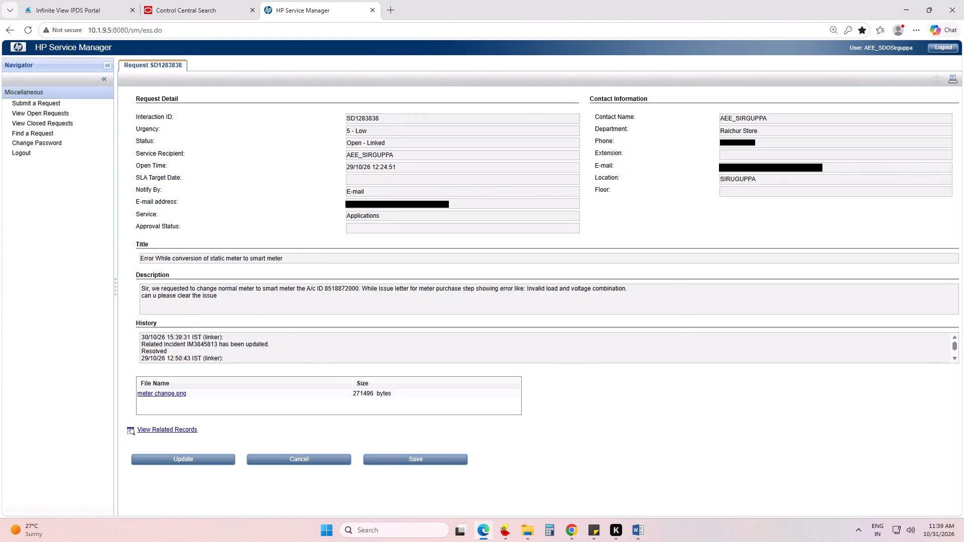
Search Oracle Utilities Customer Care and Billing for the account ID copied from the request description and open the Old Owner entry.
double_click(346, 288)
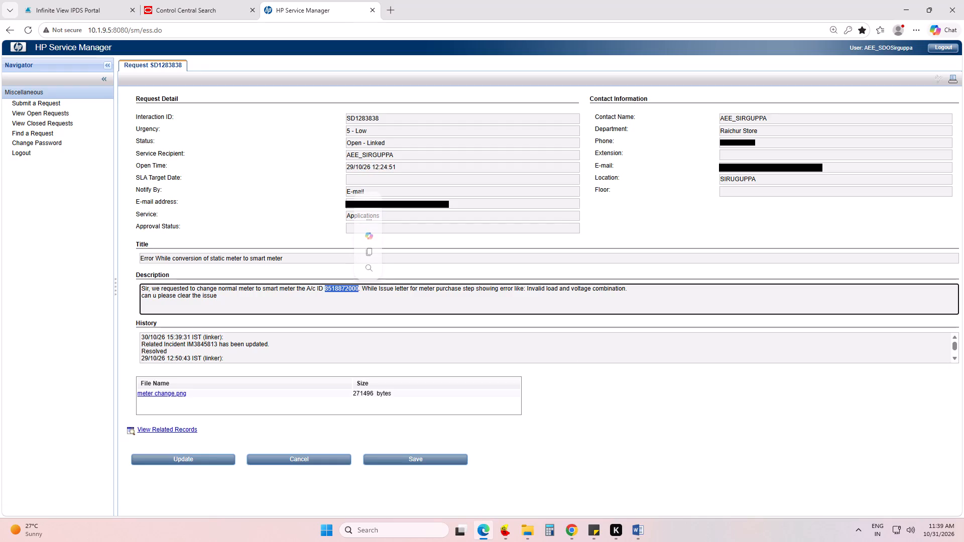
key(ctrl+c)
click(208, 0)
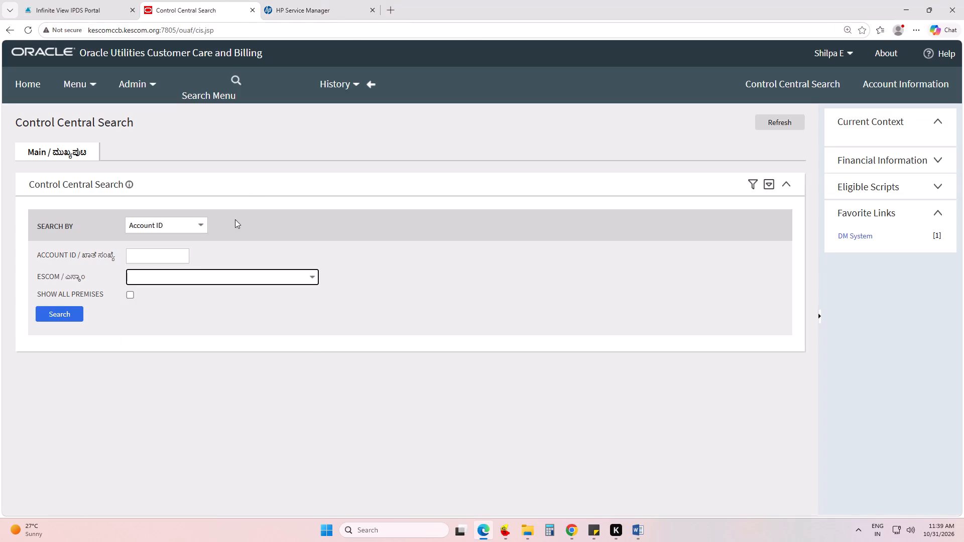
click(158, 254)
key(ctrl+v)
key(Return)
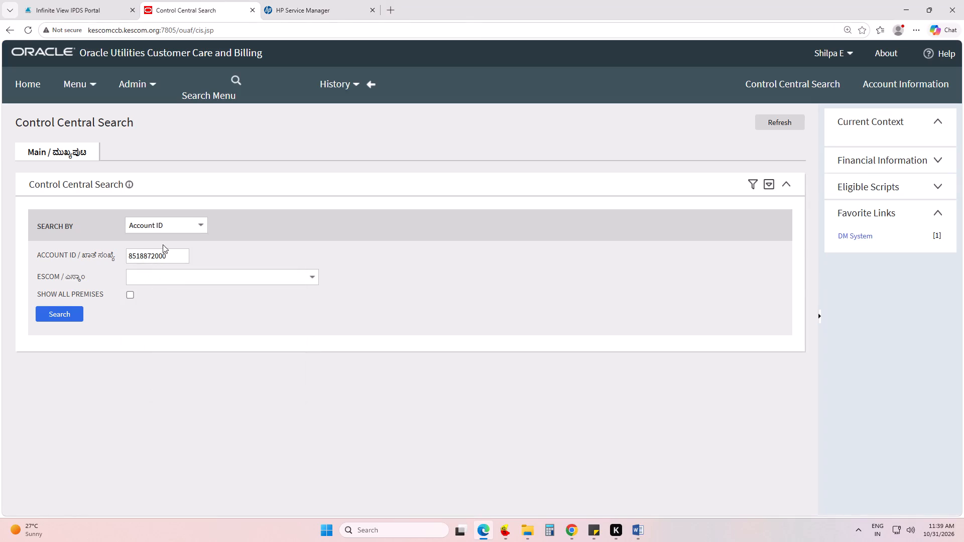
scroll(607, 409, up, 2)
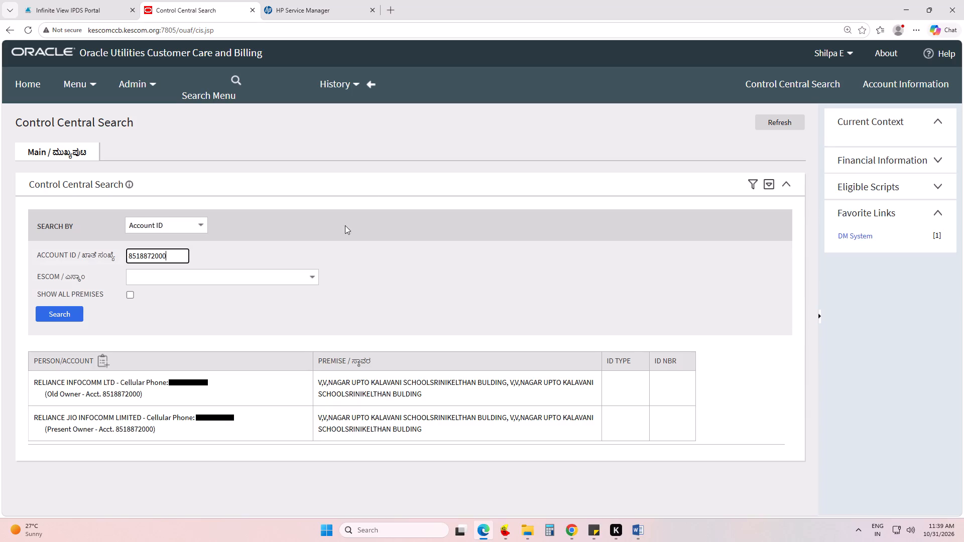
click(134, 393)
Open the Normal to Smart Meter Prepaid/Postpaid Conversion case for the account's premise.
click(949, 232)
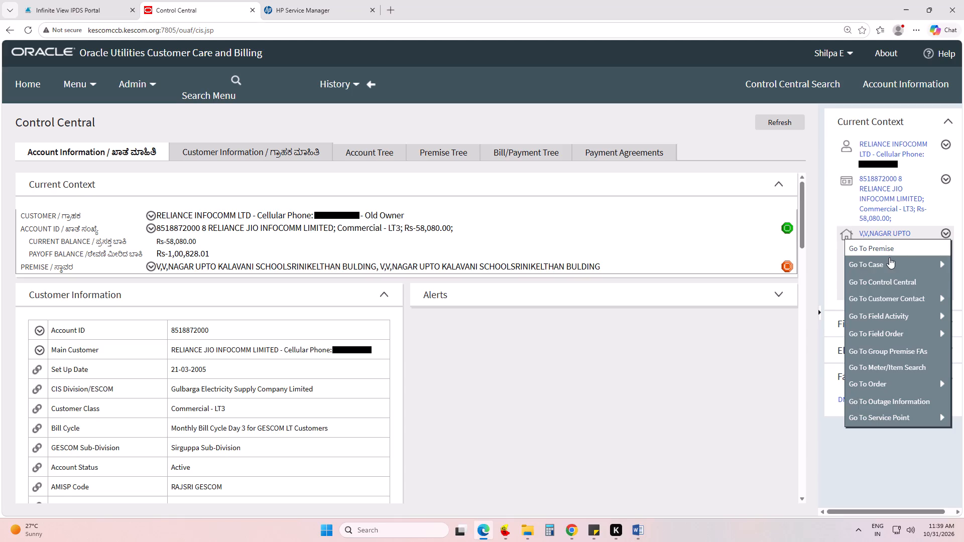
click(803, 264)
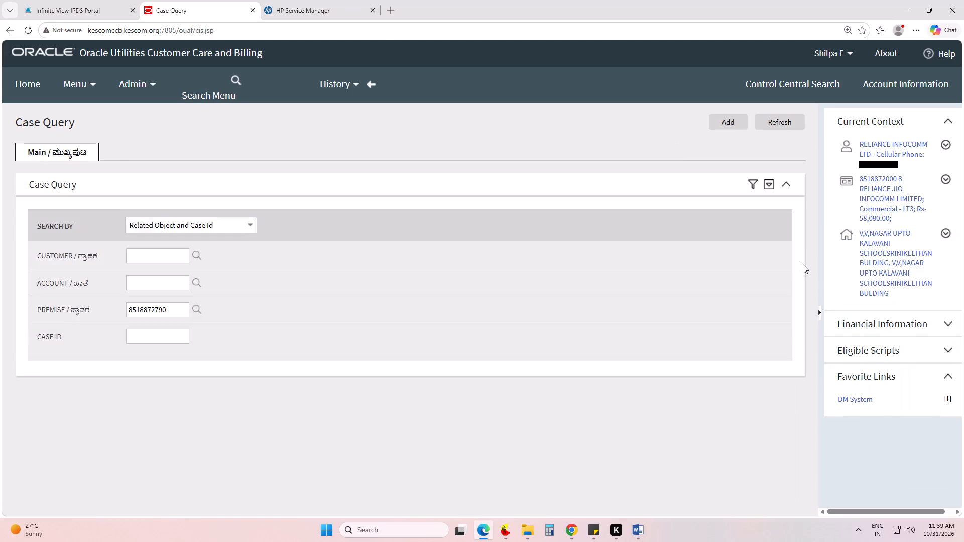
click(157, 294)
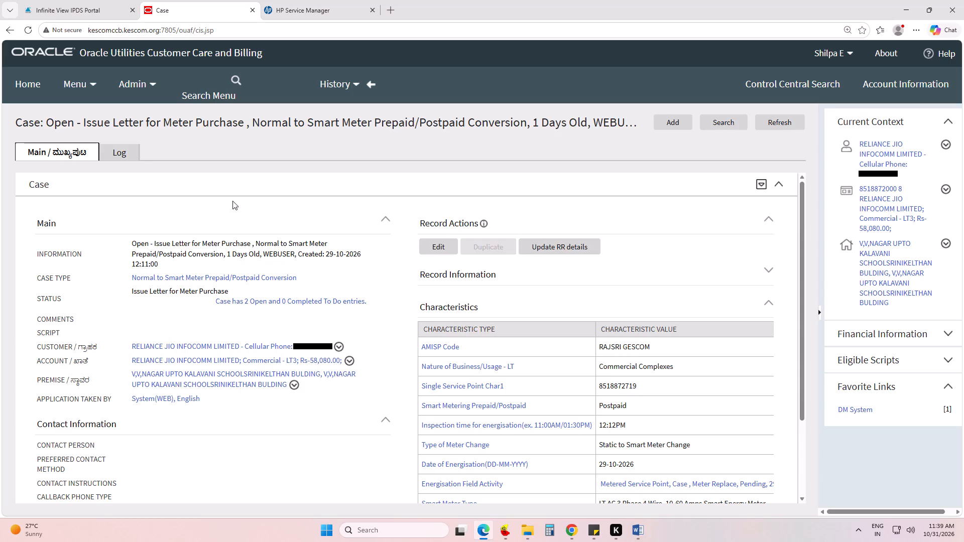
Open the customer contact related to the case log's "Customer Contact Created" entry and display its meter procurement letter.
click(123, 154)
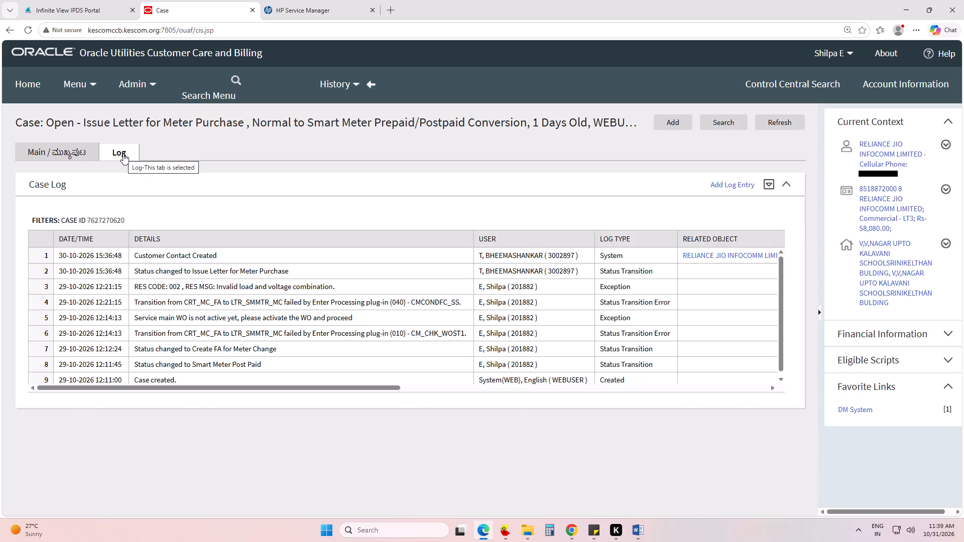
click(743, 258)
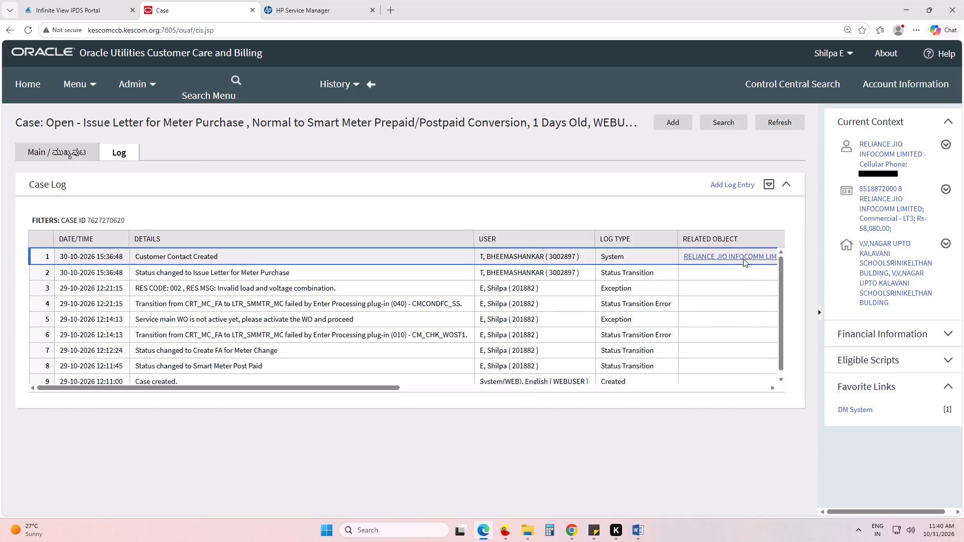
click(709, 443)
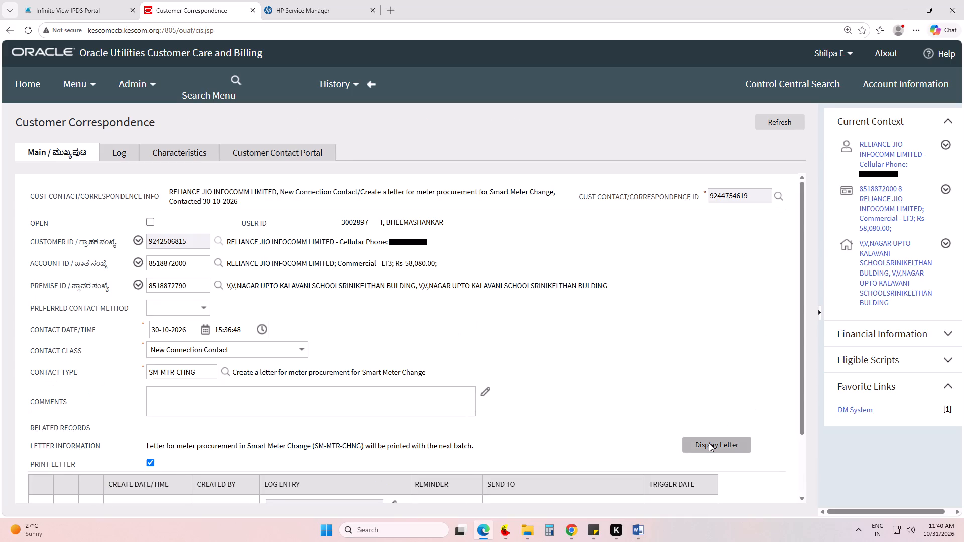
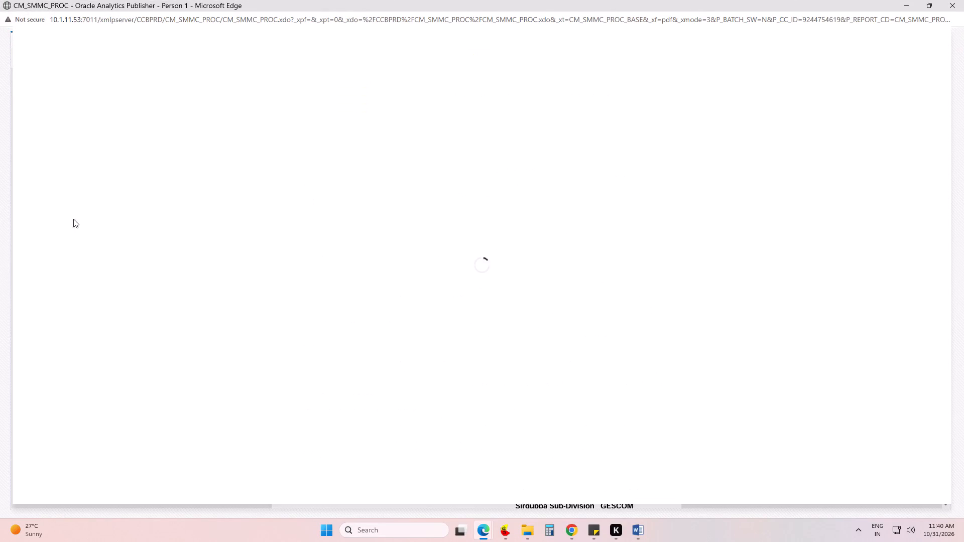
Print only page 1 of the meter procurement letter on the HP Laser 1003-1008 and close the letter window.
click(78, 266)
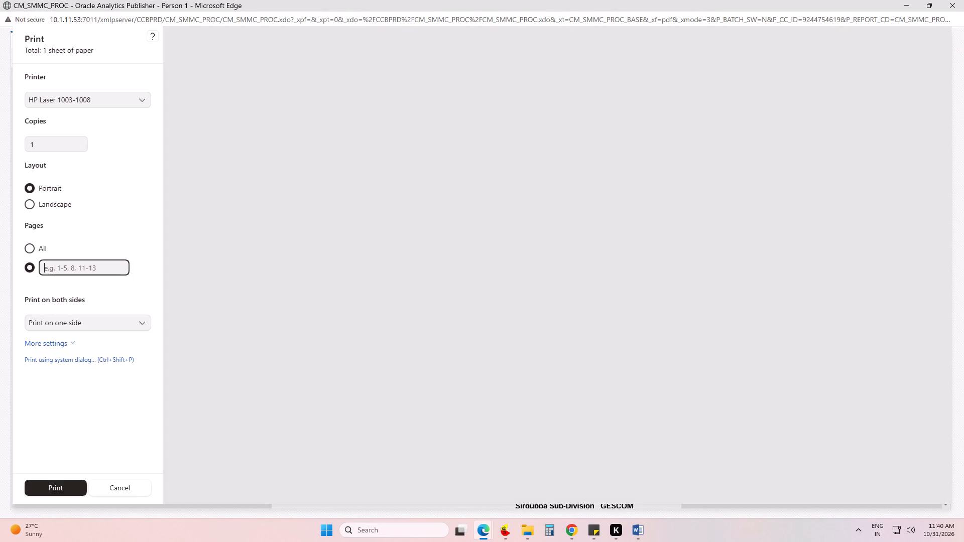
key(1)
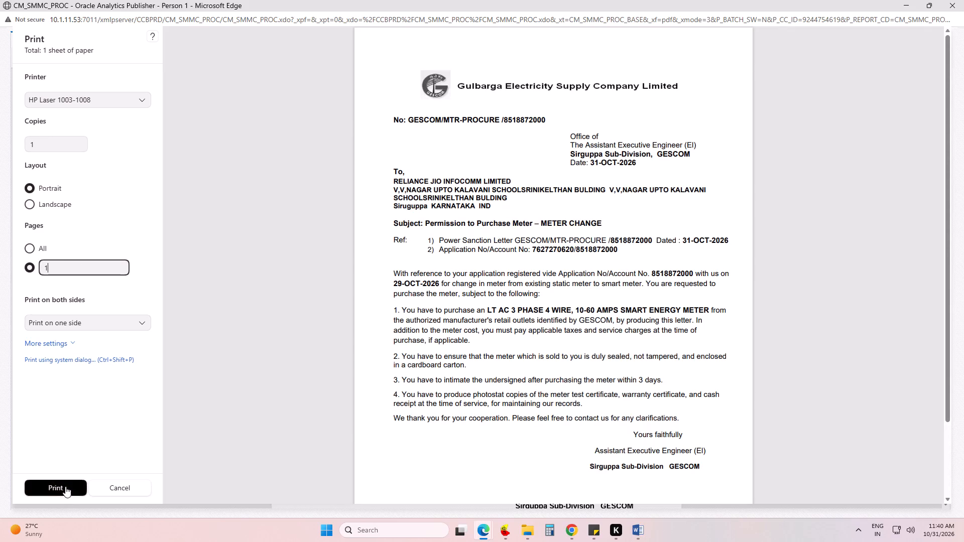
click(65, 486)
click(959, 9)
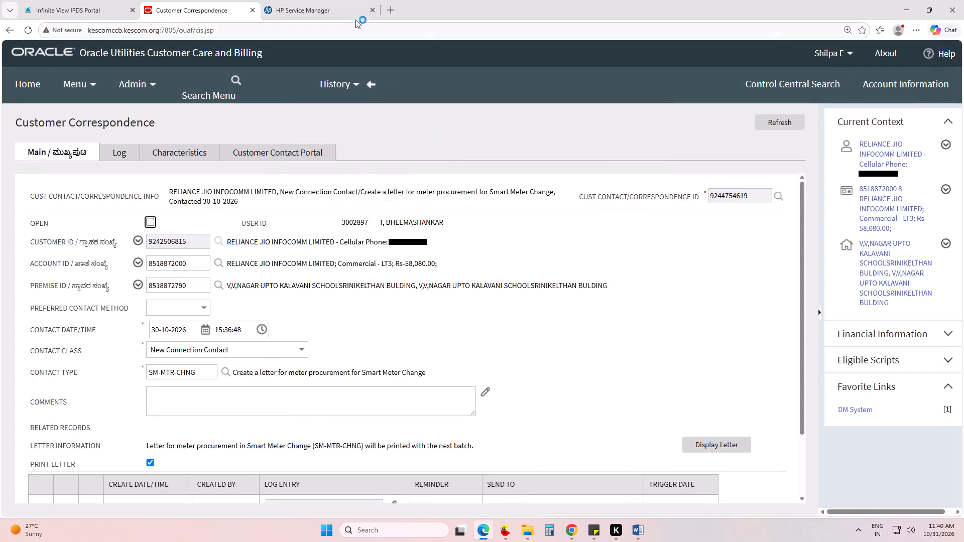
Open the bookmarked GESCOM smart meter site in a new tab and log in to reach the SDO Normal to Smart Meter form.
click(334, 8)
click(388, 8)
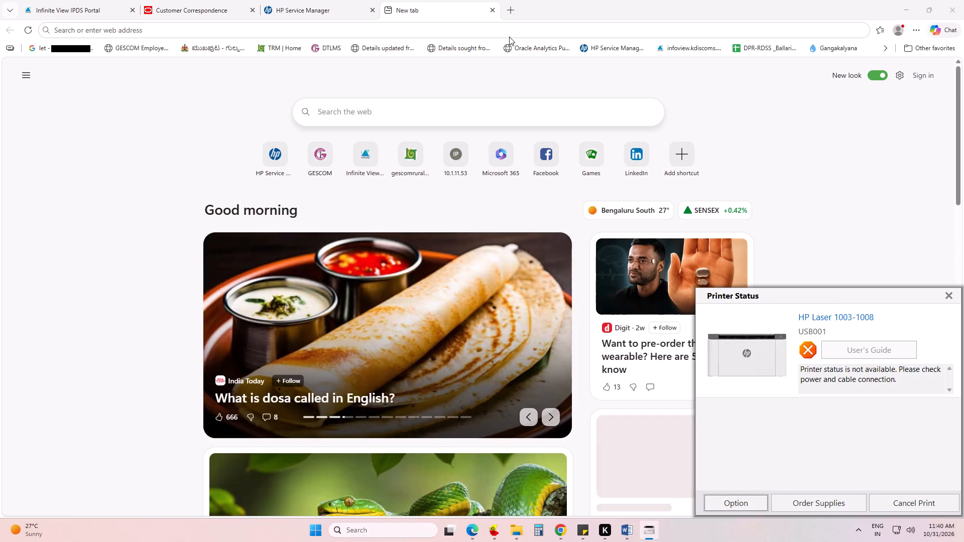
click(887, 43)
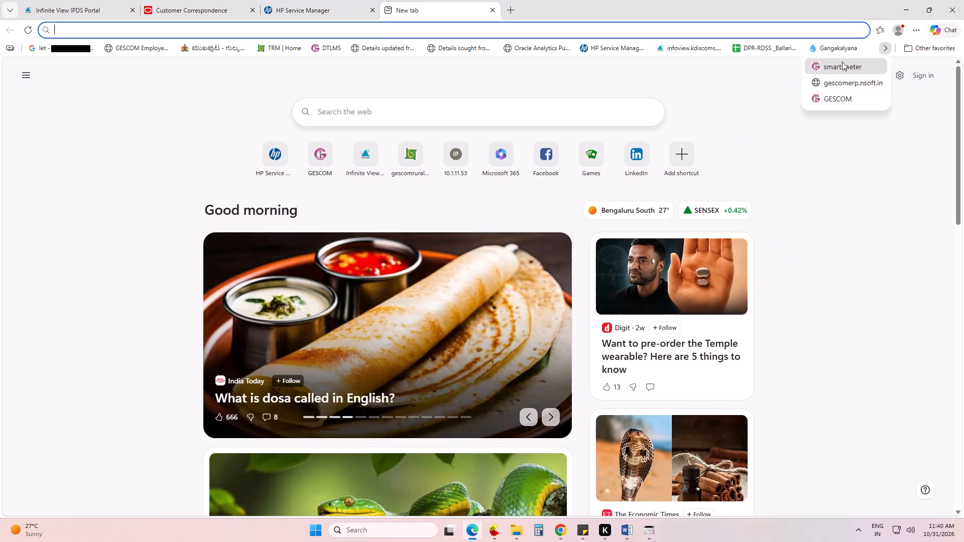
click(841, 62)
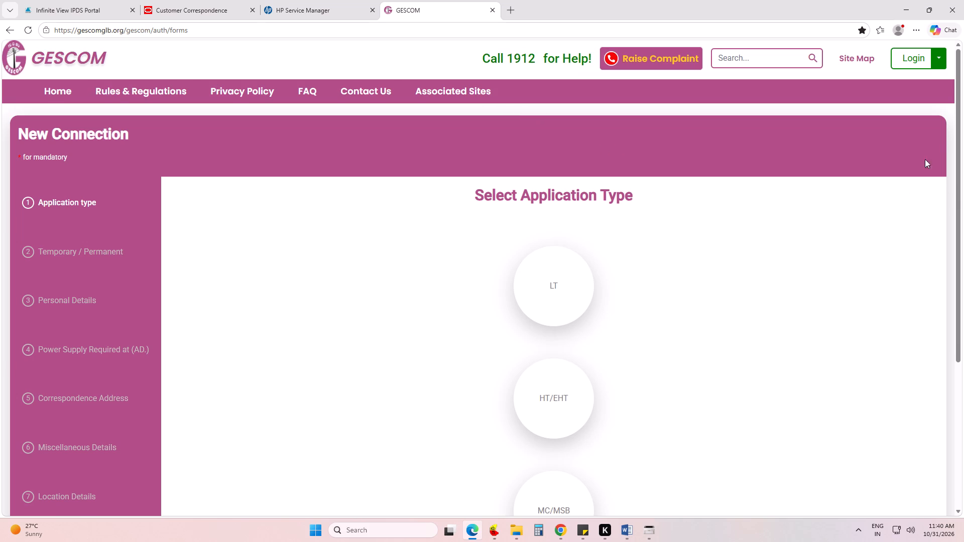
click(903, 55)
click(860, 135)
click(911, 60)
click(861, 115)
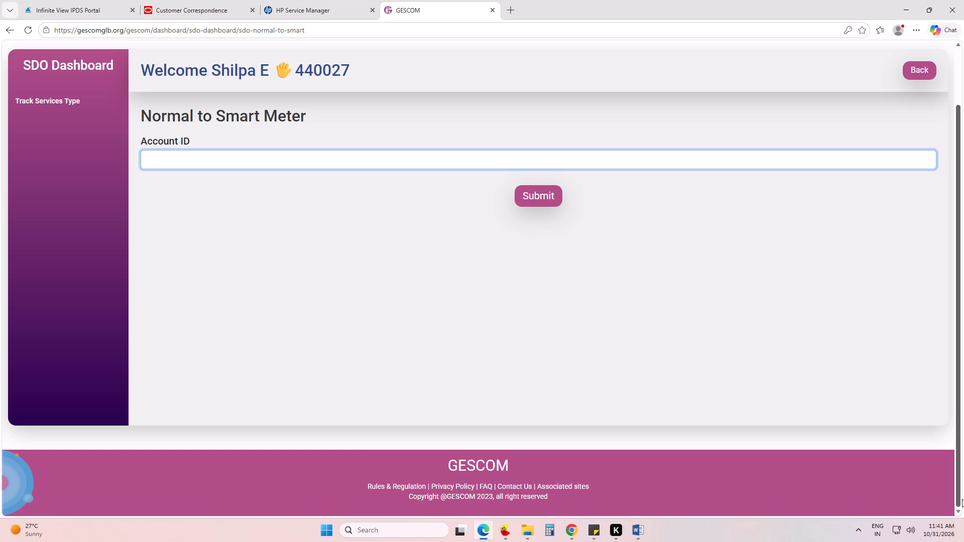
Look up the consumer's account ID, agree to the conversion declaration and submit the normal-to-smart-meter request.
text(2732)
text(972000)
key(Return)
click(531, 189)
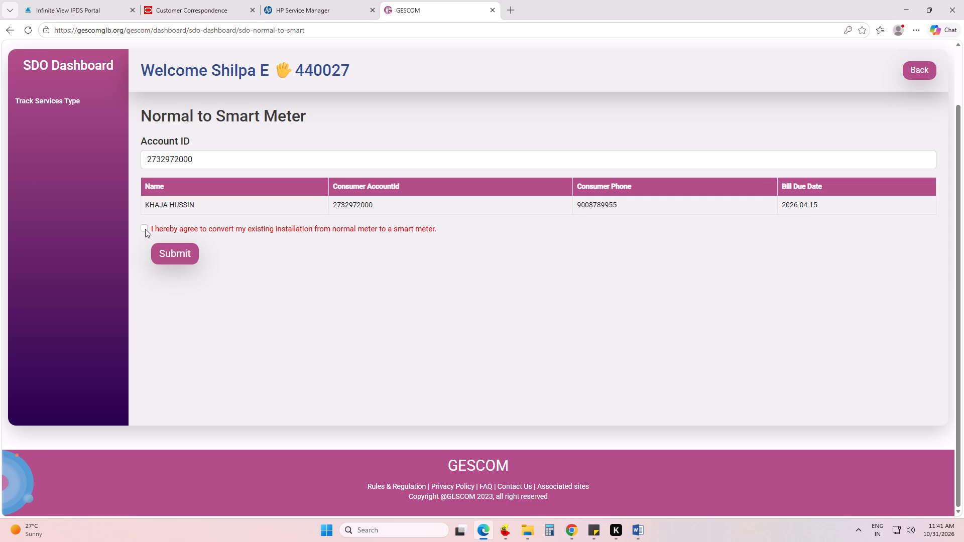
click(145, 229)
click(178, 257)
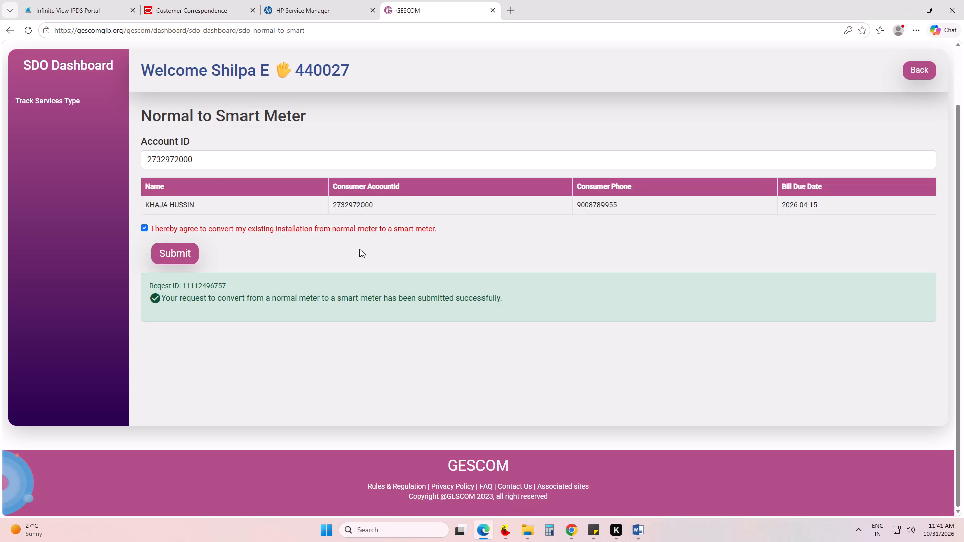
Copy the submitted account ID and search for that account in Oracle Utilities Customer Care and Billing.
double_click(215, 165)
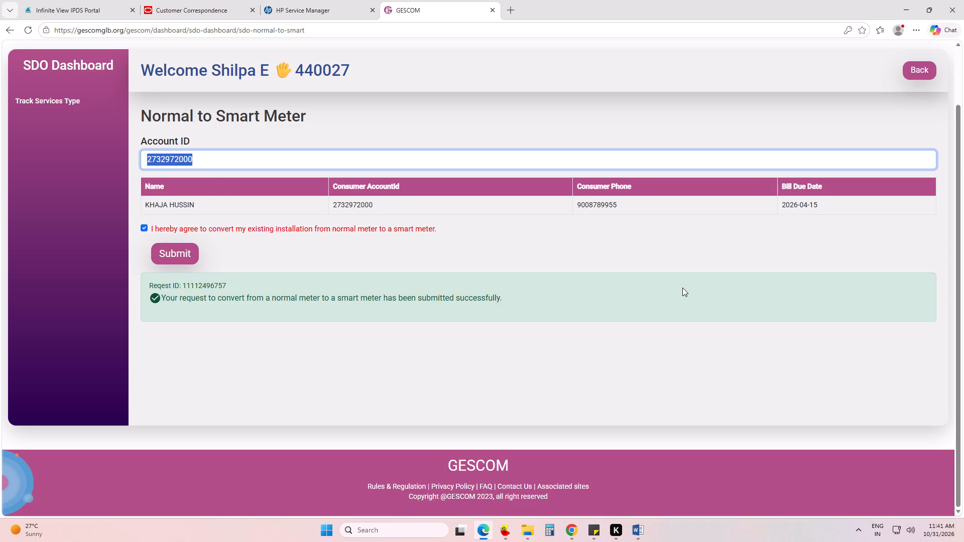
key(ctrl+c)
click(239, 0)
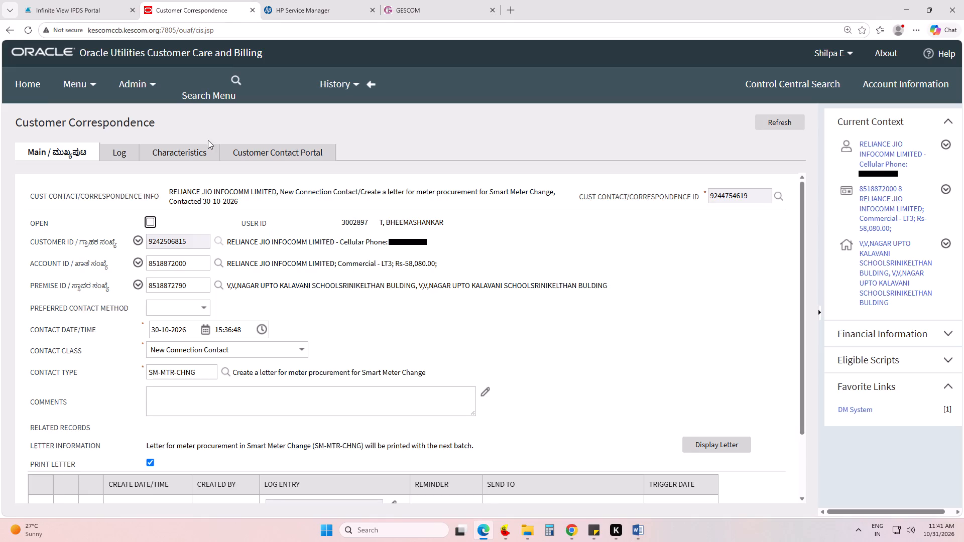
click(35, 103)
click(35, 81)
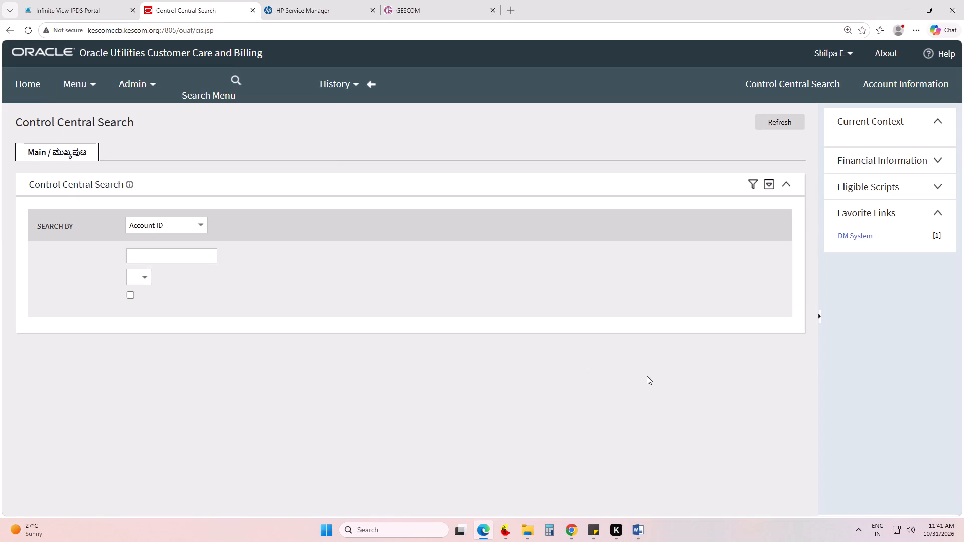
key(ctrl+v)
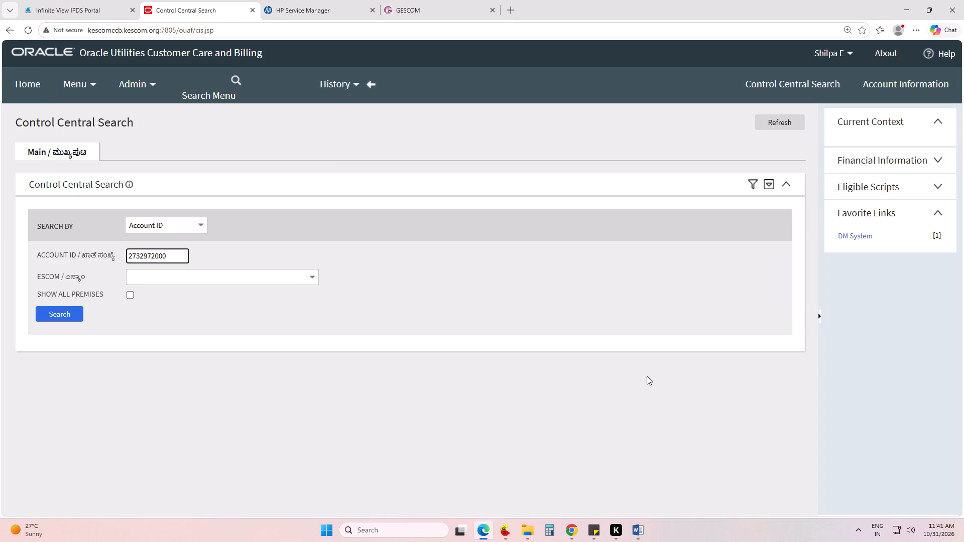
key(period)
key(Return)
key(Return)
scroll(605, 415, down, 3)
scroll(35, 79, up, 4)
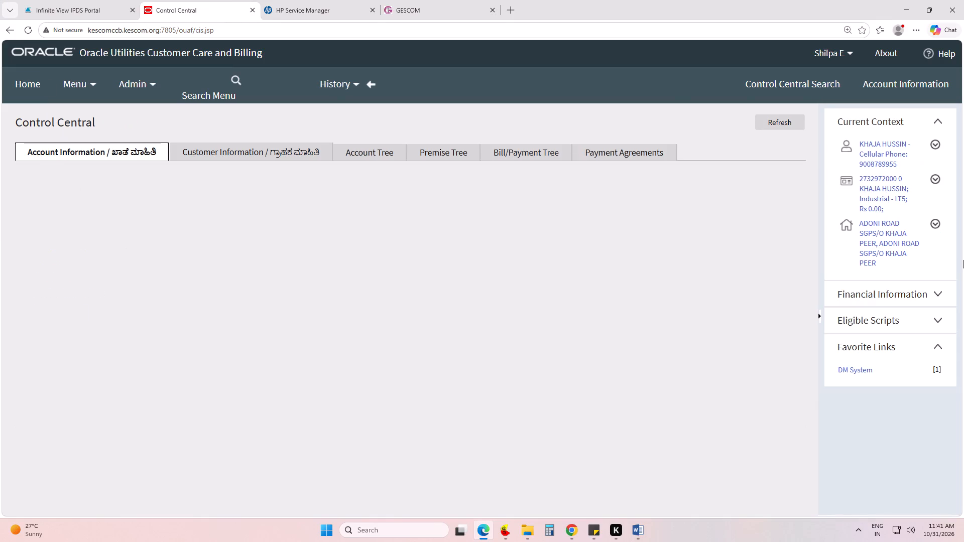
scroll(963, 259, up, 2)
Open the Normal to Smart Meter Prepaid/Postpaid Conversion case for the account's premise.
click(937, 227)
click(935, 226)
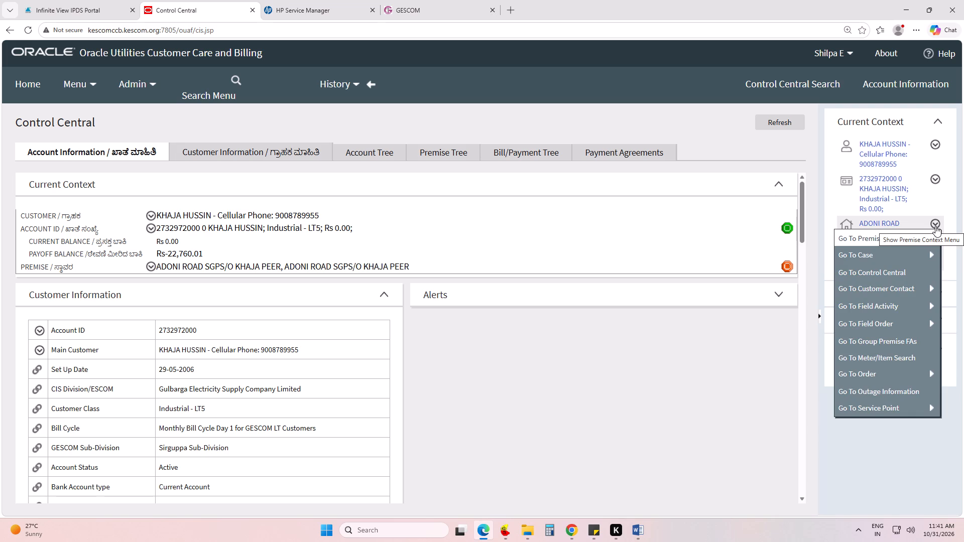
click(826, 250)
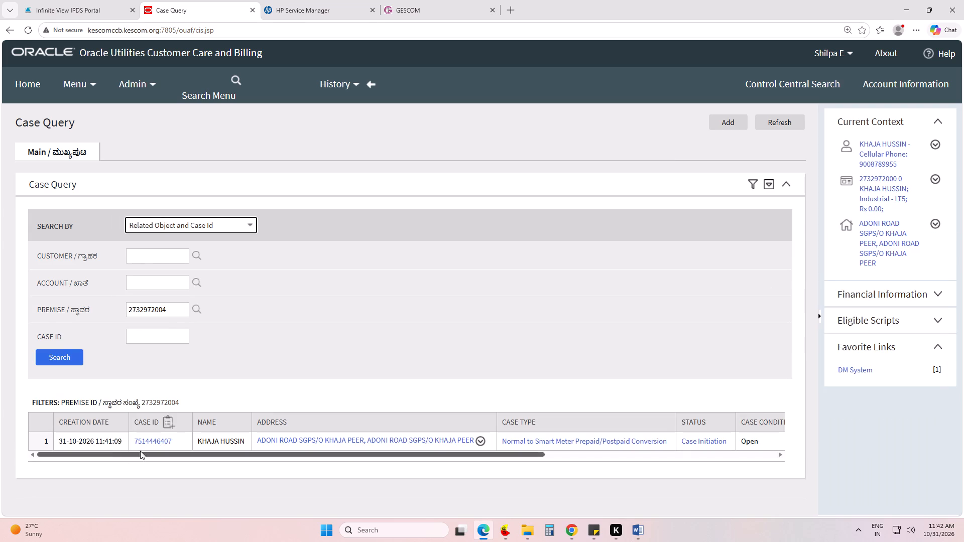
click(151, 442)
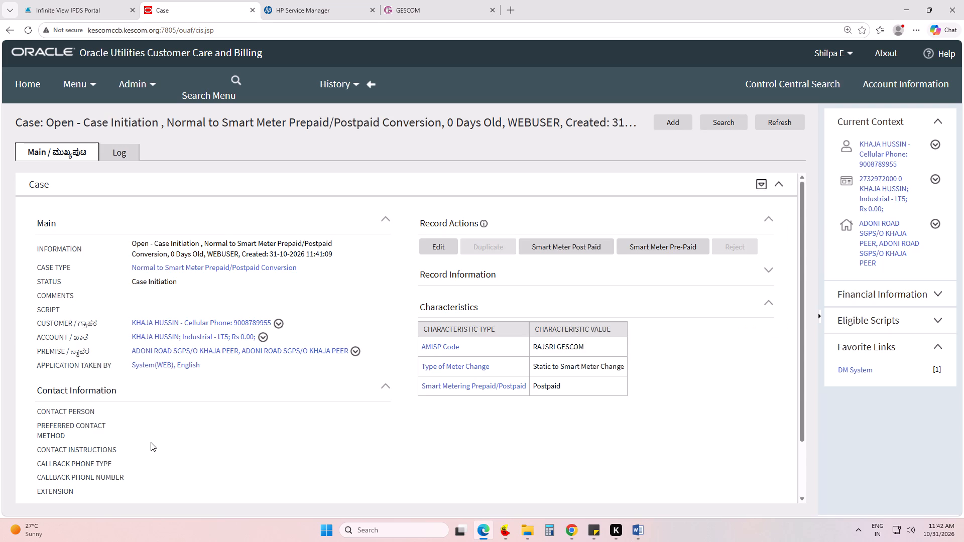
Advance the conversion case to Smart Meter Post Paid.
click(593, 243)
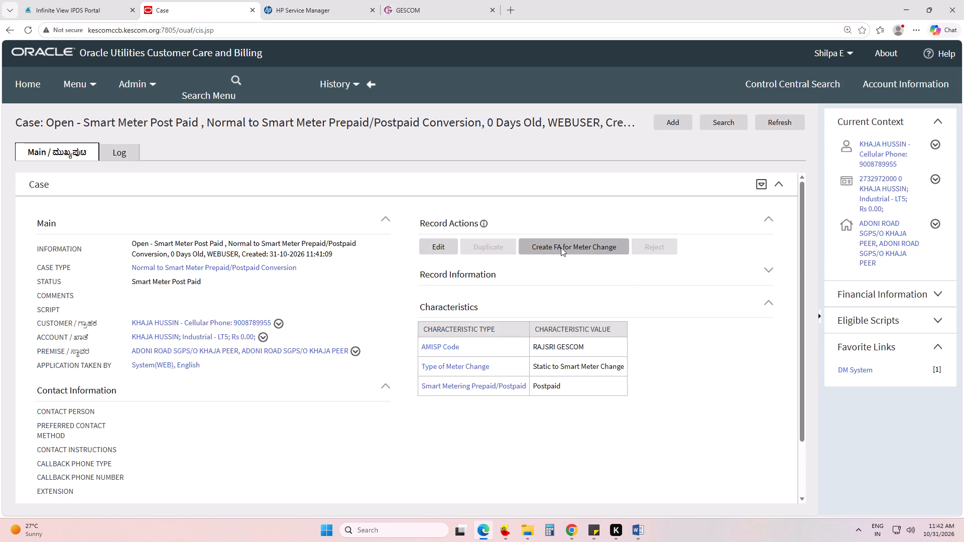
Create the FA for Meter Change, supplying inspection time 11:42AM and energisation date 31-10-2026 as the required characteristics.
click(561, 247)
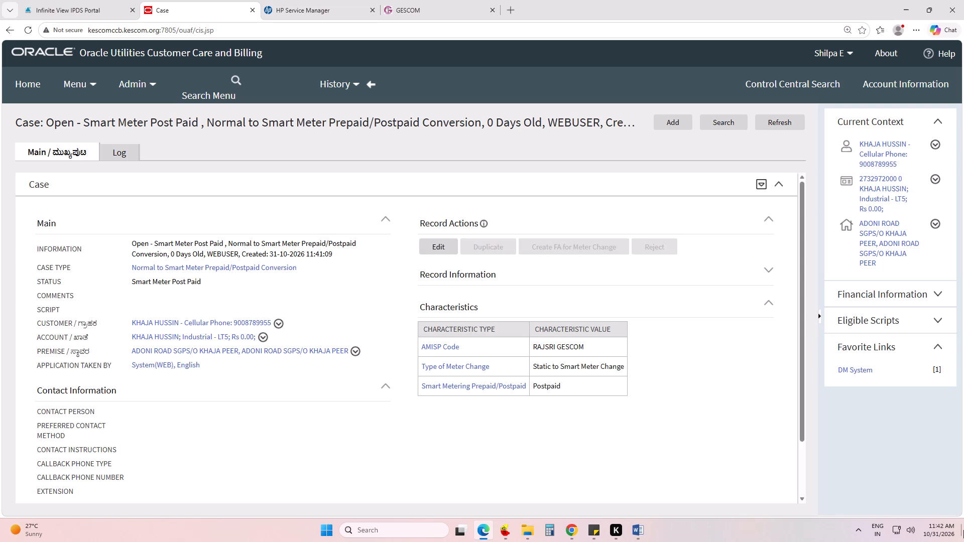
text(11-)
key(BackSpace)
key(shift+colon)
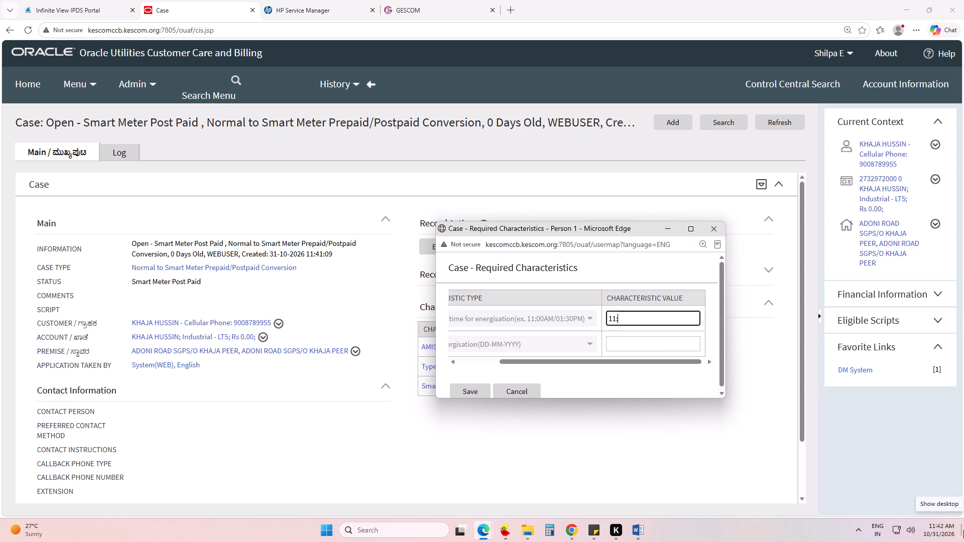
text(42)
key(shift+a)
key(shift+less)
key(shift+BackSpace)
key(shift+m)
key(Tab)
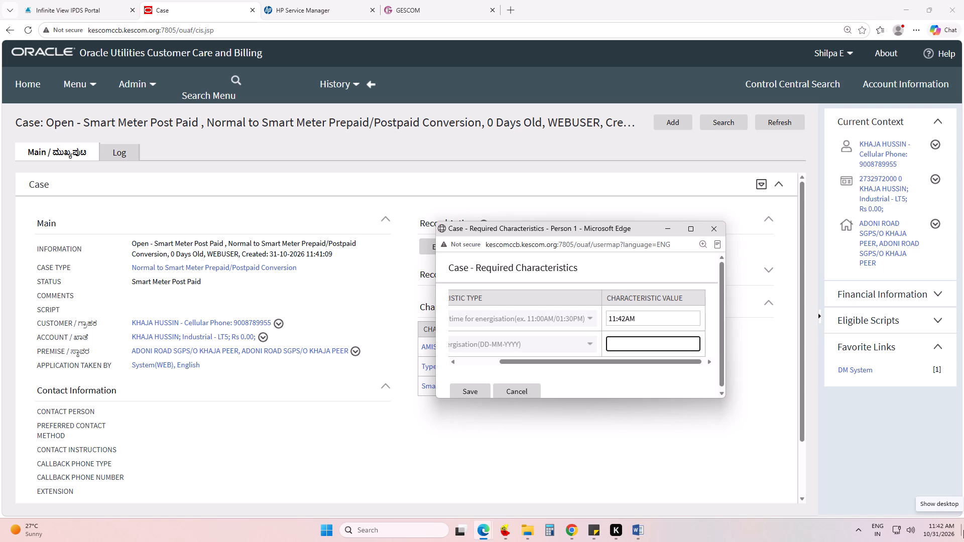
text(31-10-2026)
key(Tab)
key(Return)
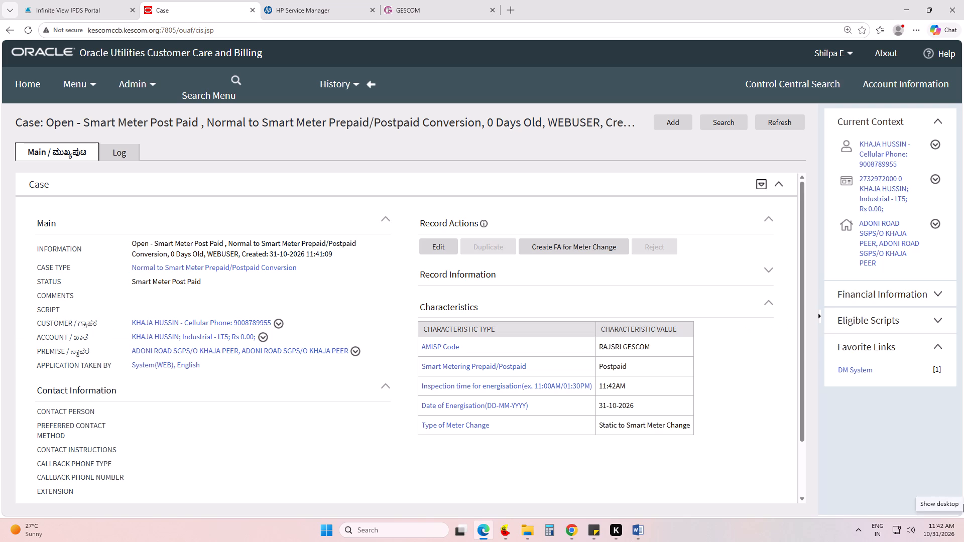
click(578, 245)
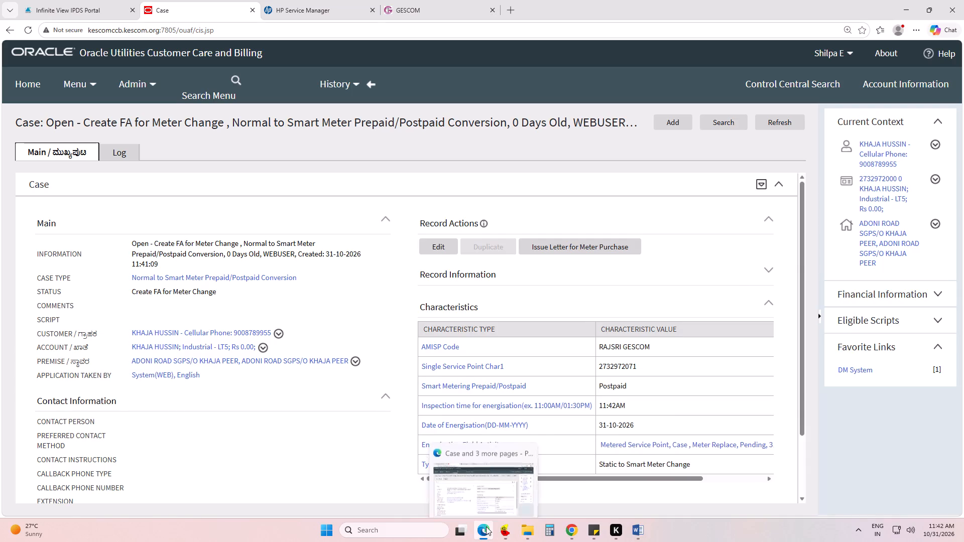
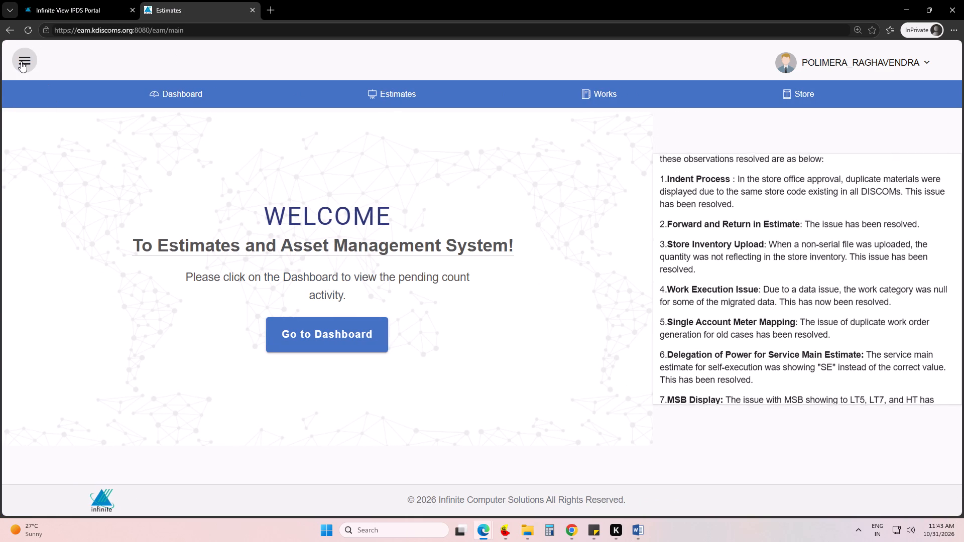
Search the pending activities for the consumer's account ID and open its single meter replacement case for site inspection.
click(21, 61)
click(77, 267)
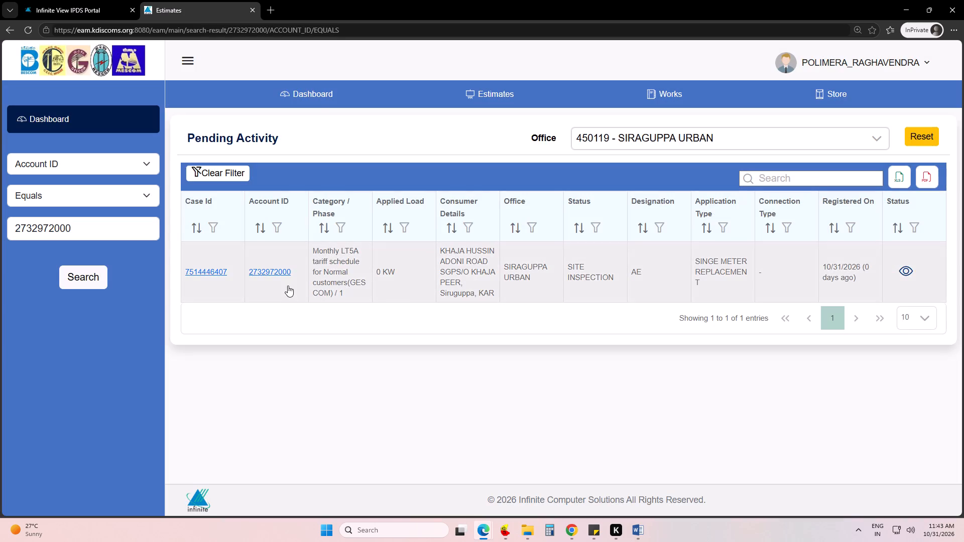
click(281, 275)
Submit the service request site inspection details with the remark "ok".
scroll(504, 289, down, 4)
click(895, 429)
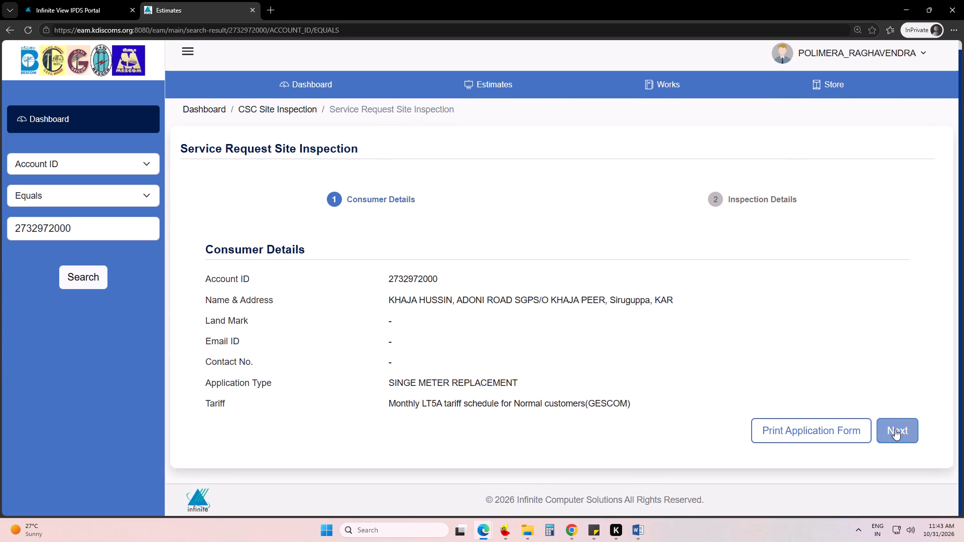
click(509, 380)
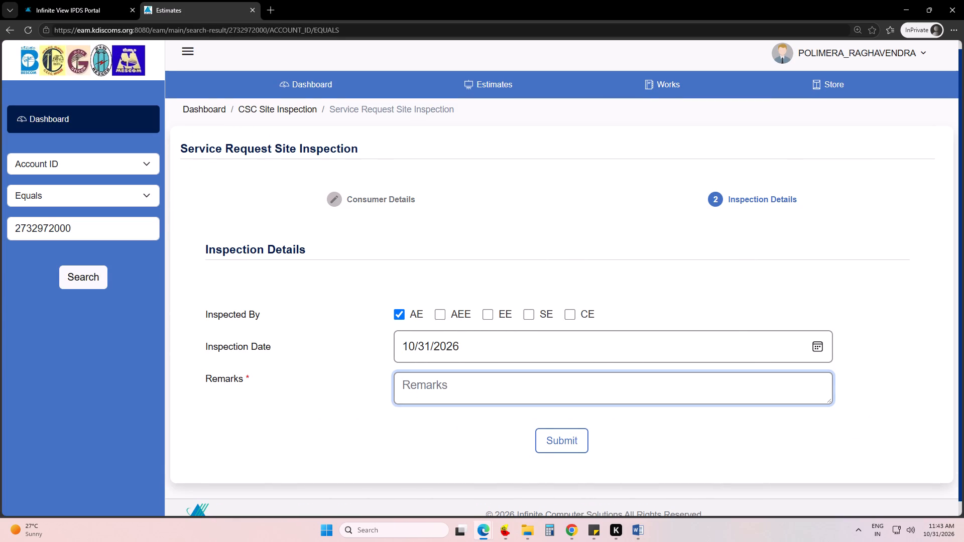
text(O`)
key(BackSpace)
key(BackSpace)
key(BackSpace)
text(ok)
key(Tab)
key(3)
key(Return)
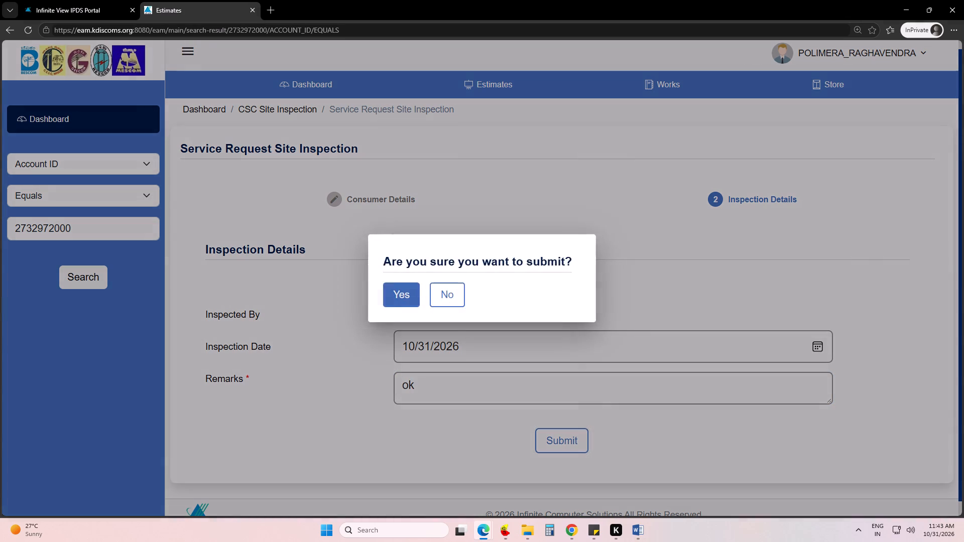
key(Return)
click(601, 68)
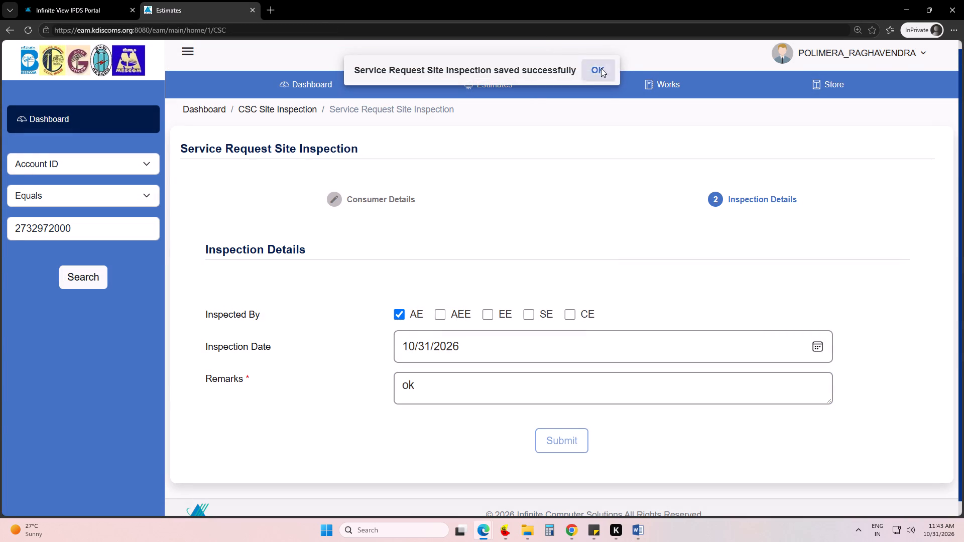
Search for the same account again and open its estimation form at the Estimation Charges Details.
click(97, 279)
click(274, 276)
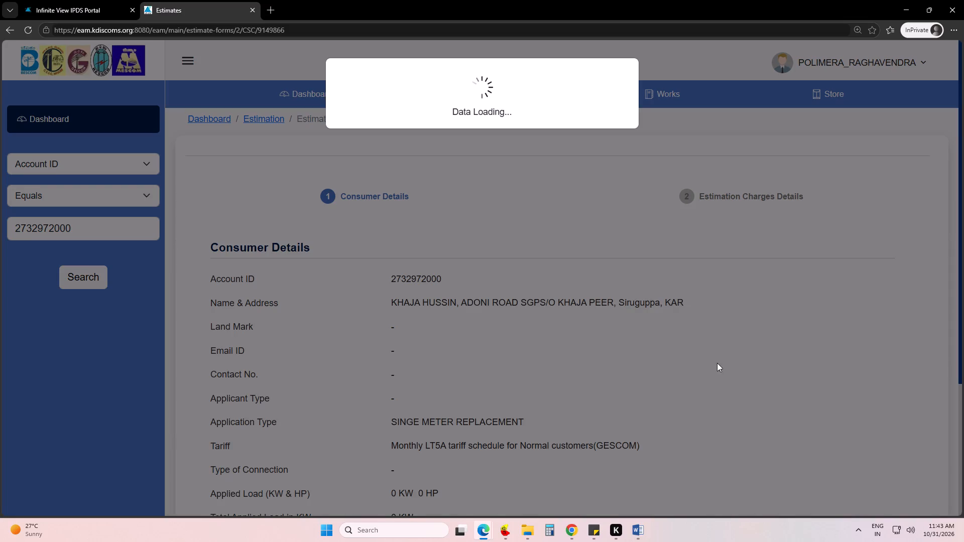
scroll(717, 363, down, 1)
scroll(649, 290, down, 4)
scroll(535, 307, down, 6)
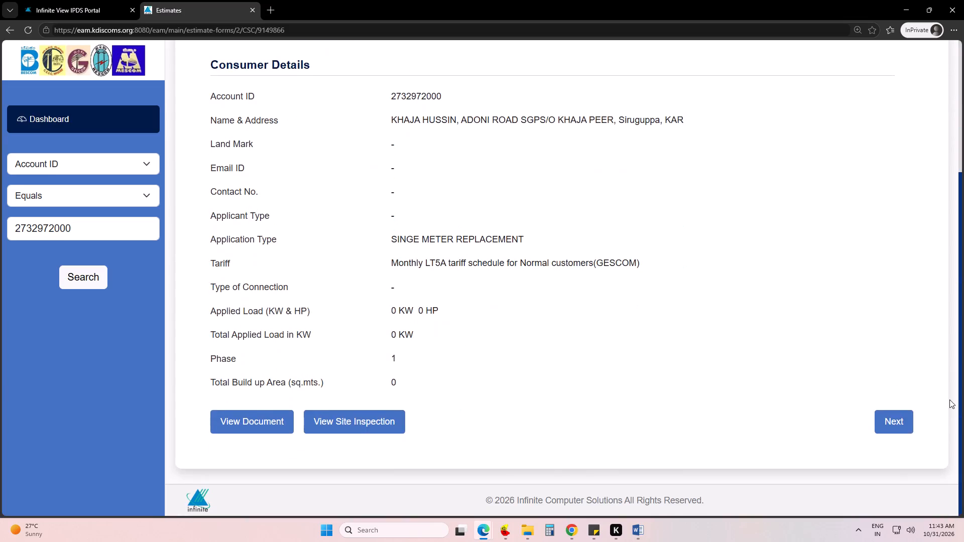
click(896, 417)
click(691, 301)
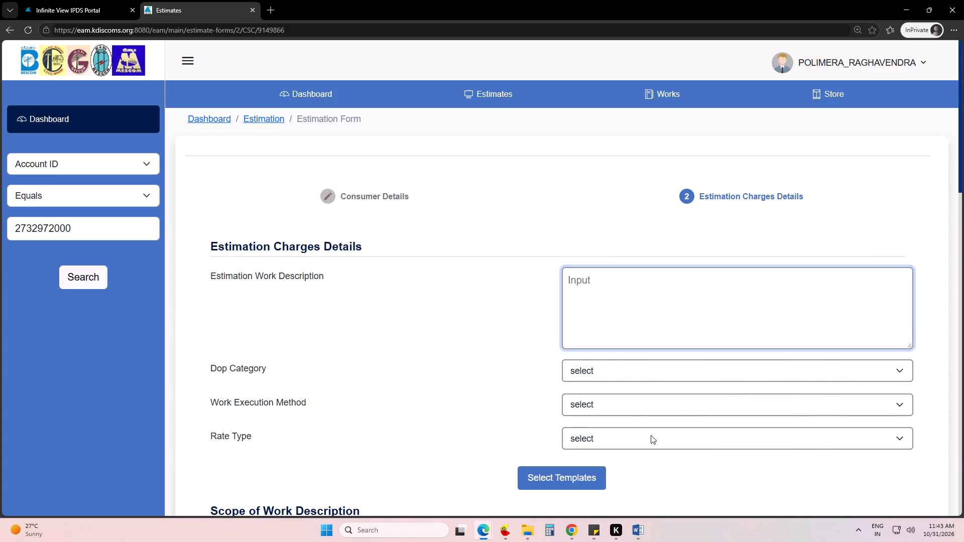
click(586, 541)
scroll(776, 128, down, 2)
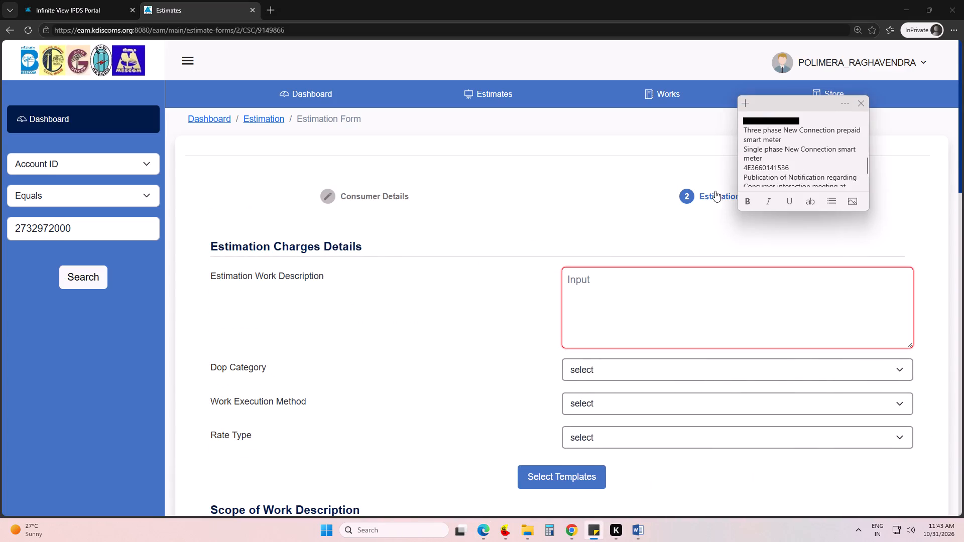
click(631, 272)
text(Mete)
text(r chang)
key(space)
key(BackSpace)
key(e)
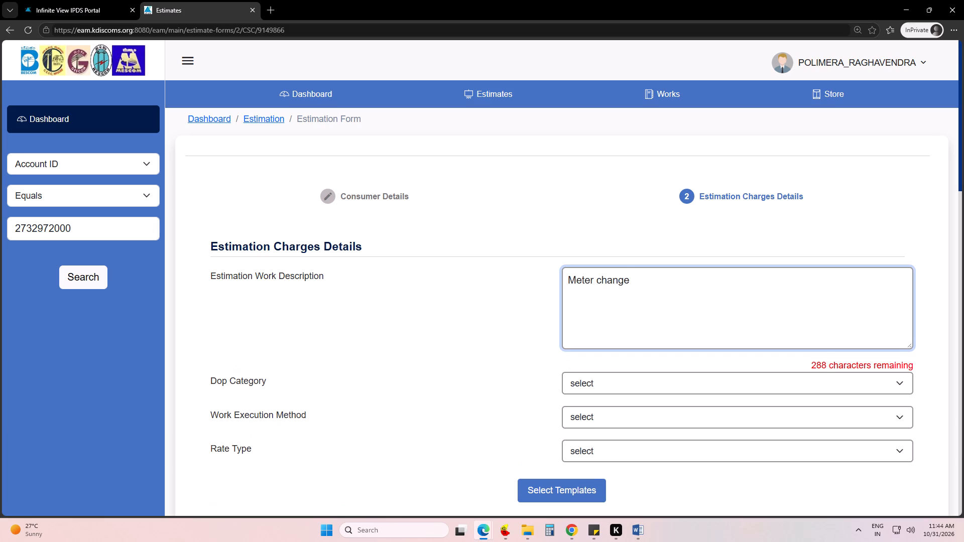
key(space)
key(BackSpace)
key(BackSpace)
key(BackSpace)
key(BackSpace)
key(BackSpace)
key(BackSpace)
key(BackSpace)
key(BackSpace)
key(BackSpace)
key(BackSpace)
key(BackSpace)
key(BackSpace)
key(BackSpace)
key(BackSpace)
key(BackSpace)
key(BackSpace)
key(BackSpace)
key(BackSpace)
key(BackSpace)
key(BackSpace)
Enter "static meter to smart meter change" as the estimation work description.
text(stat)
text(ic)
key(space)
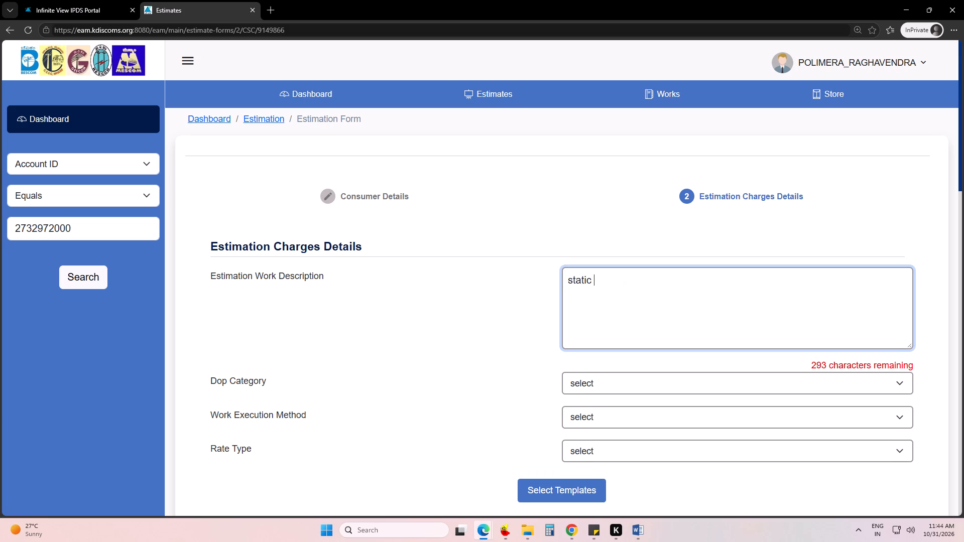
text(meter to)
key(space)
text(smarta)
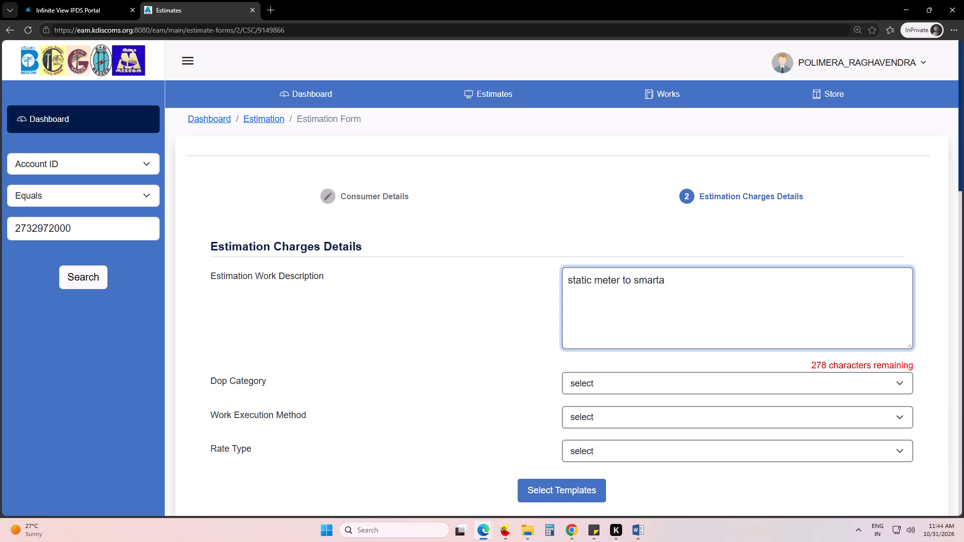
key(BackSpace)
key(space)
text(meter change)
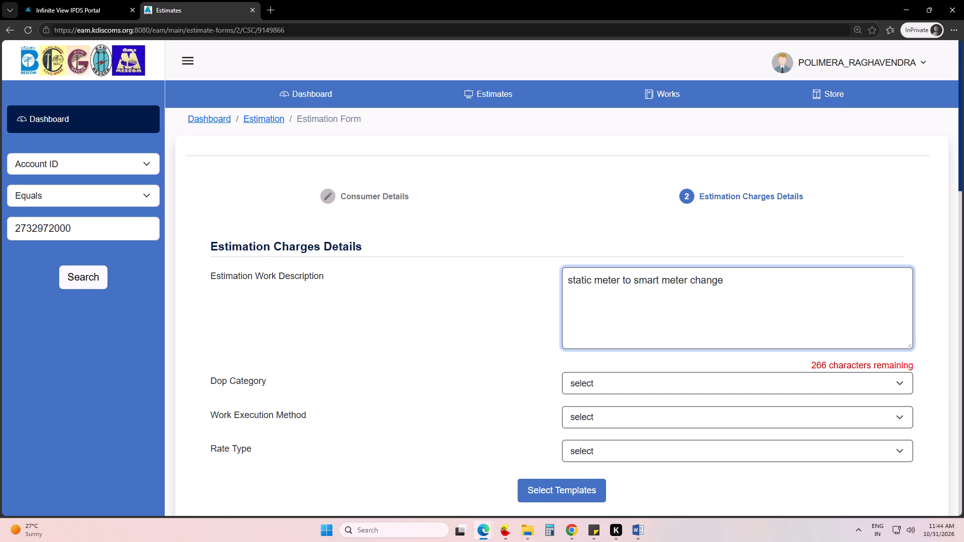
key(space)
click(483, 361)
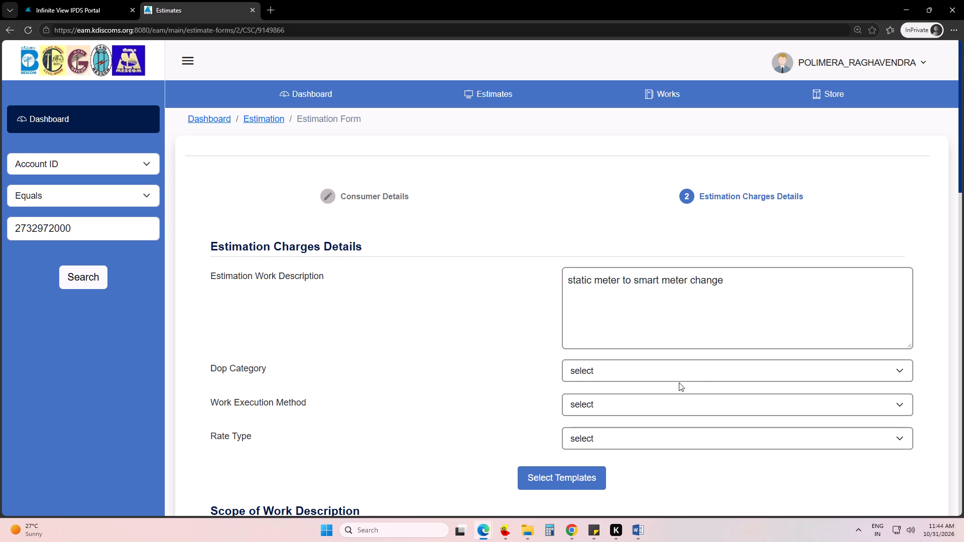
Set the Dop Category to Repairs & Maintenance Works and the Work Execution Method to Self Execution.
click(648, 368)
click(598, 418)
click(592, 409)
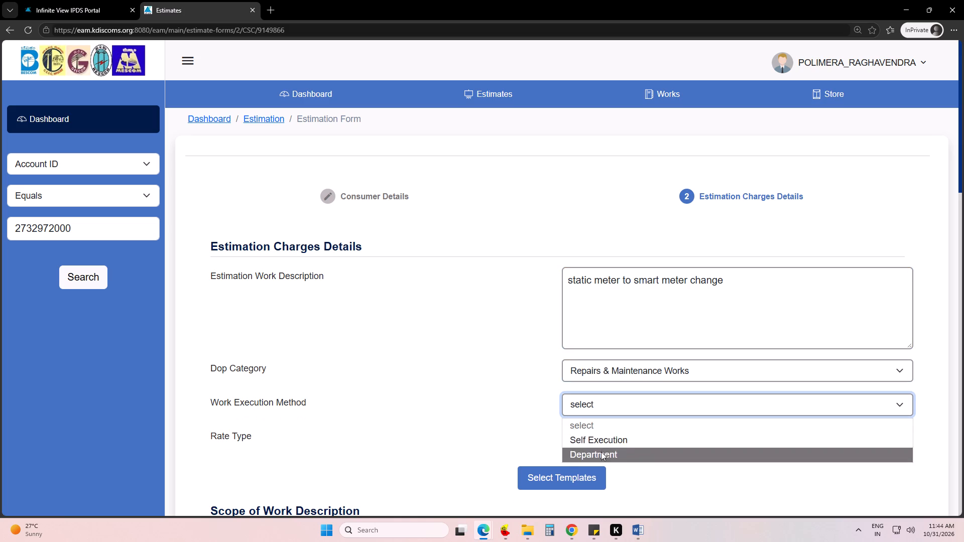
click(605, 435)
click(532, 421)
Add a scope of work with estimate type Regular, type LT, work part Part A and description Service Main.
scroll(459, 352, down, 5)
click(281, 324)
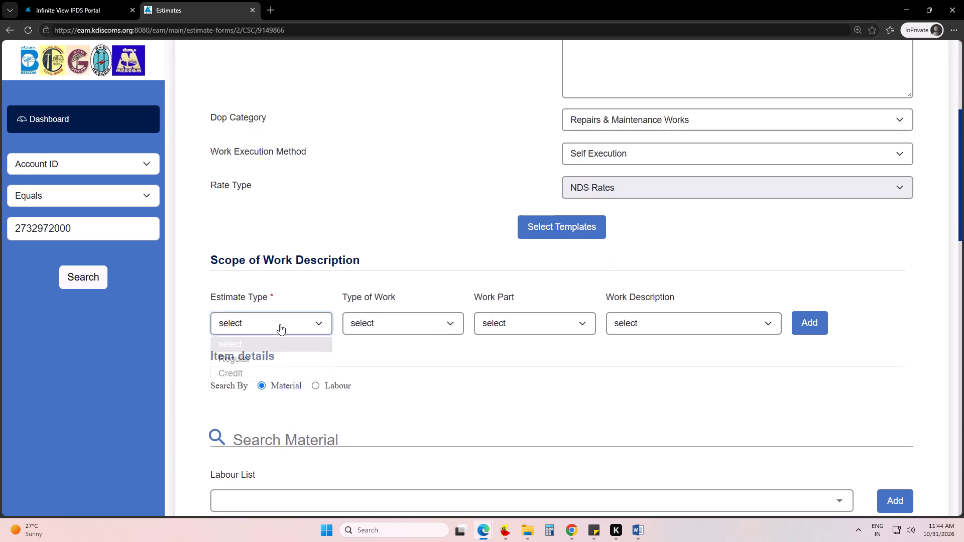
click(269, 358)
click(373, 327)
click(365, 355)
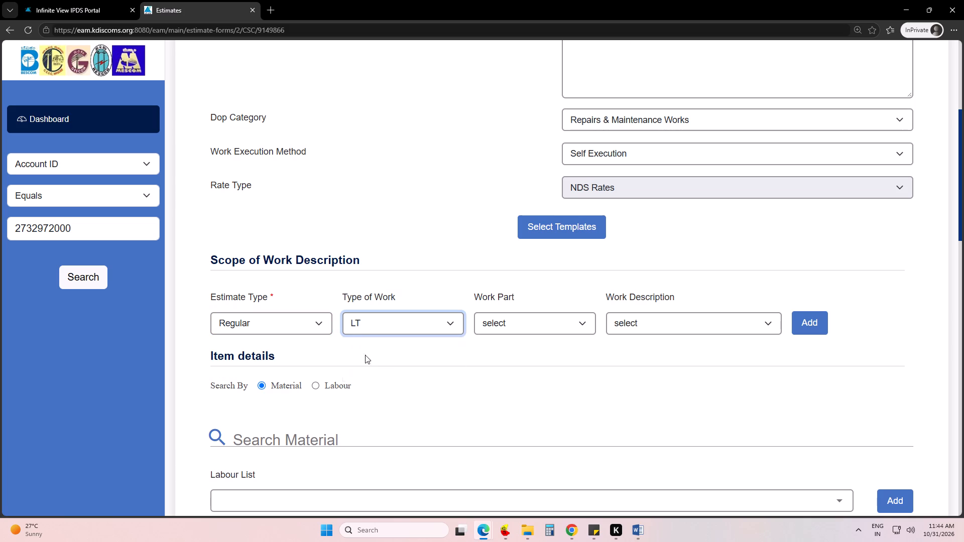
click(480, 327)
click(504, 359)
click(652, 326)
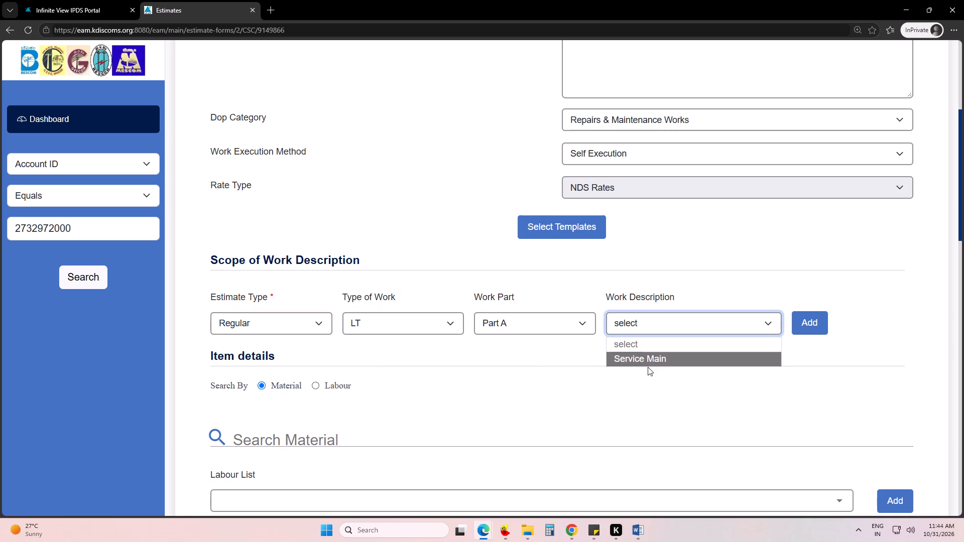
click(648, 363)
click(808, 325)
click(699, 396)
Add material 357546, the LT AC 3 Phase 4 Wire 10-60 Amps Smart Energy Meter, to the regular estimate with quantity 1.
scroll(570, 373, up, 1)
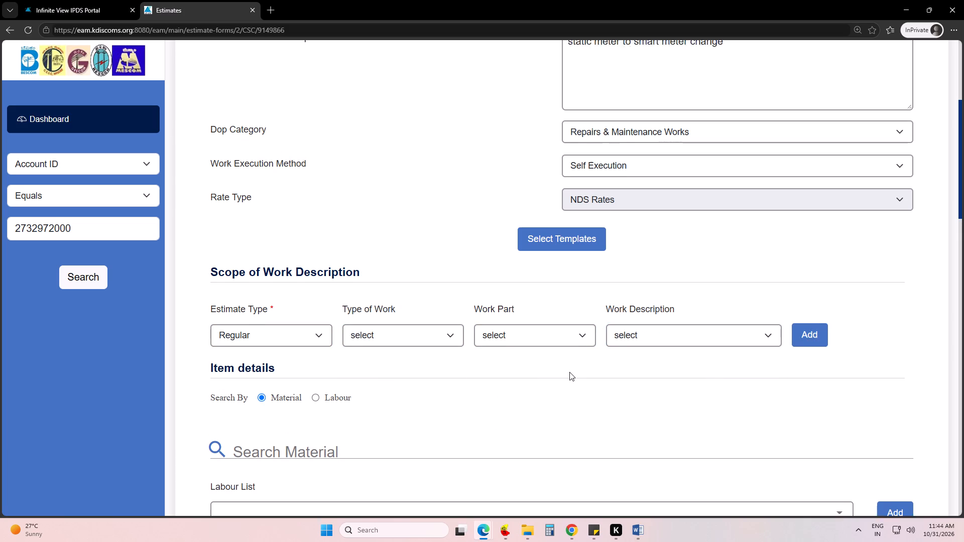
scroll(569, 372, up, 3)
scroll(569, 372, down, 7)
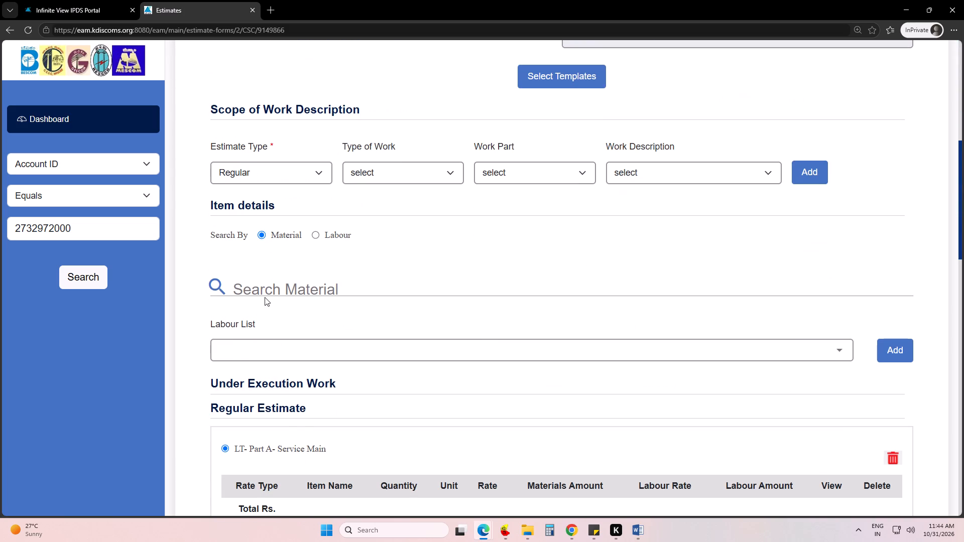
click(262, 292)
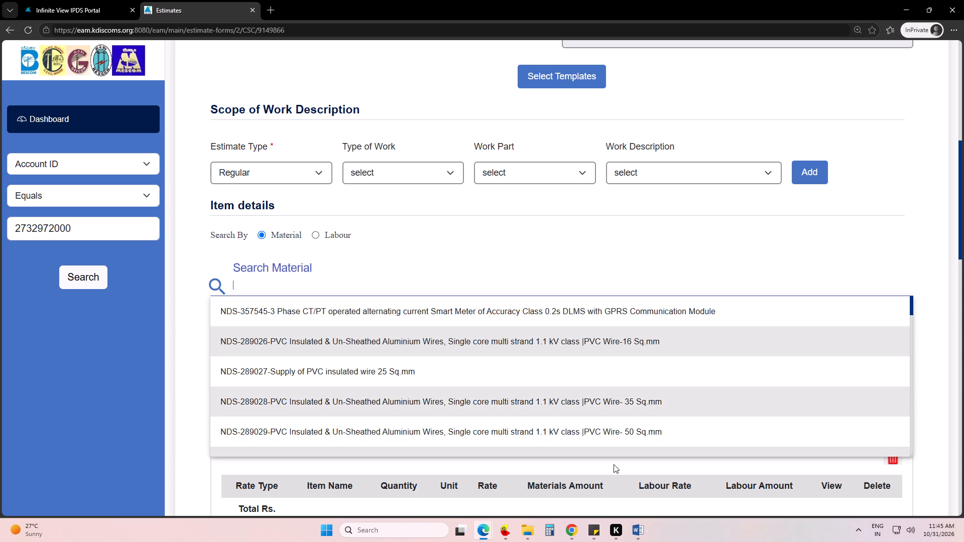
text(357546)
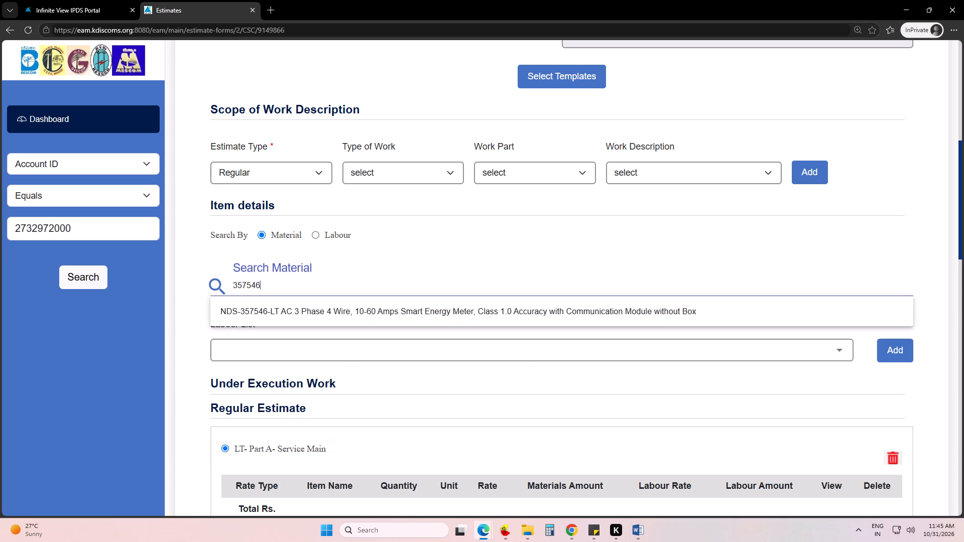
click(225, 312)
click(373, 310)
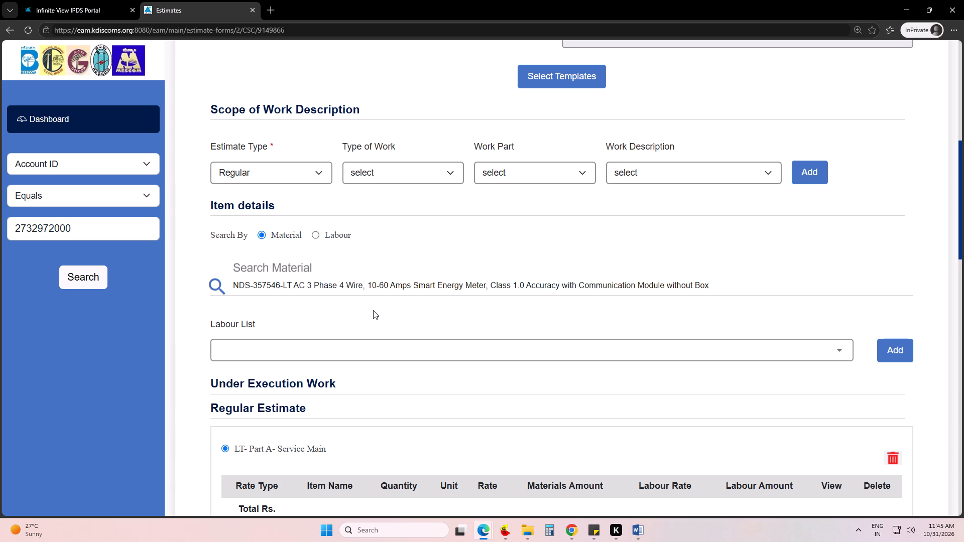
click(373, 310)
click(894, 353)
scroll(629, 365, down, 4)
click(457, 319)
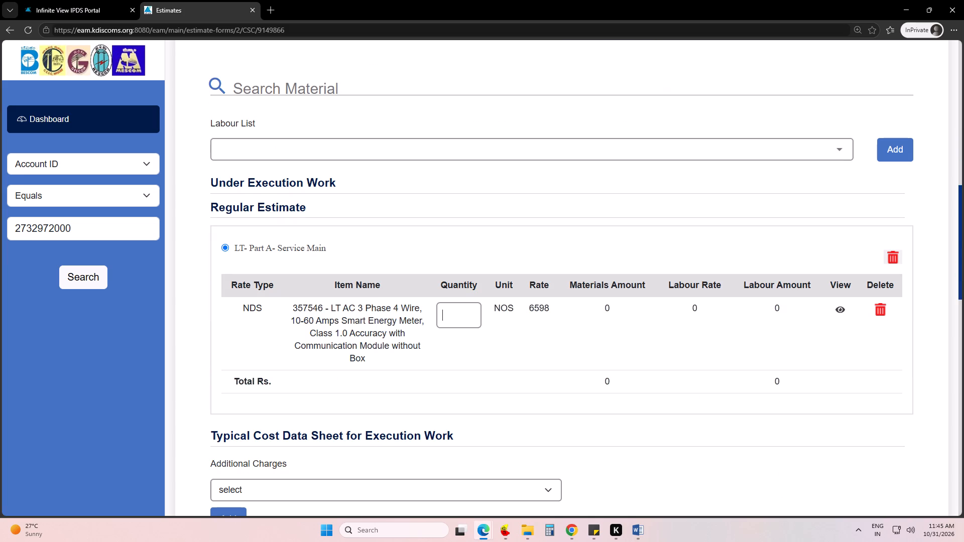
key(1)
drag(937, 502, 928, 501)
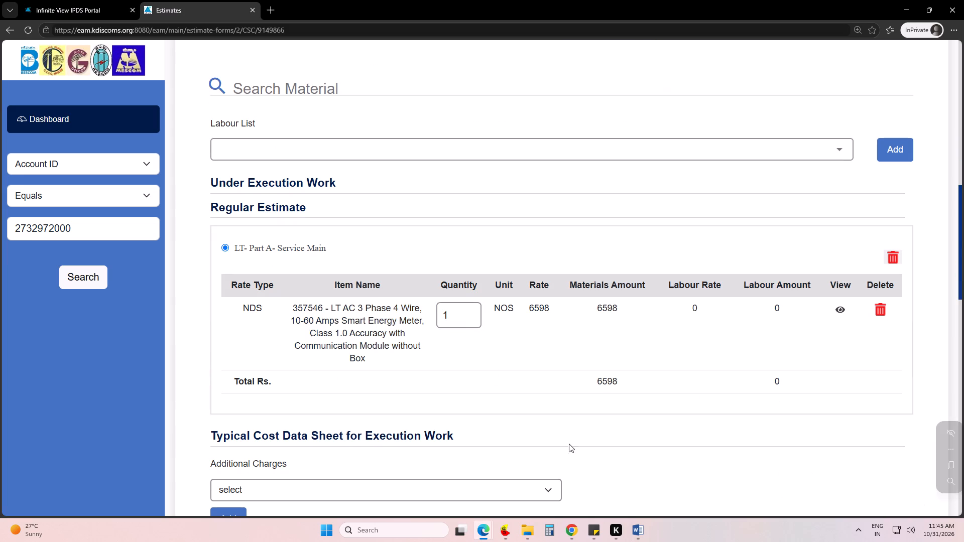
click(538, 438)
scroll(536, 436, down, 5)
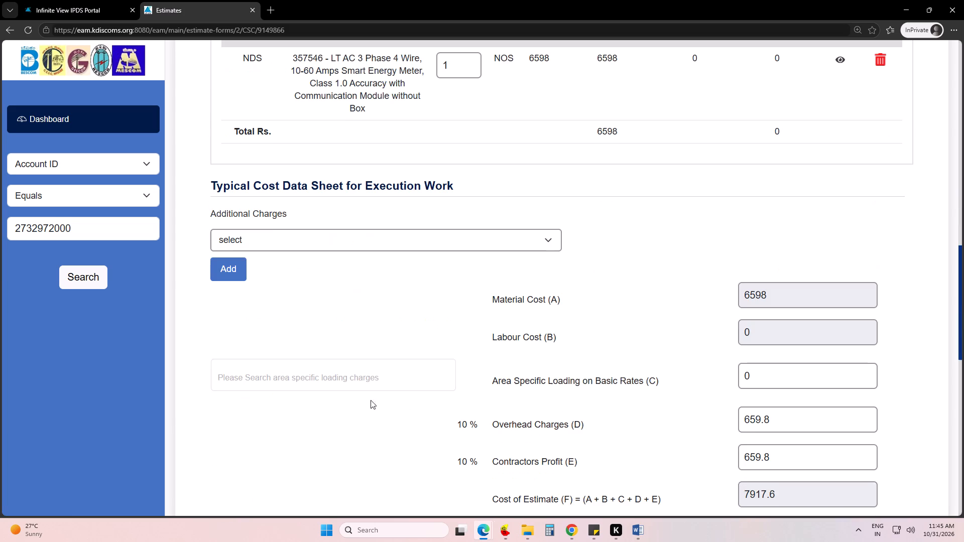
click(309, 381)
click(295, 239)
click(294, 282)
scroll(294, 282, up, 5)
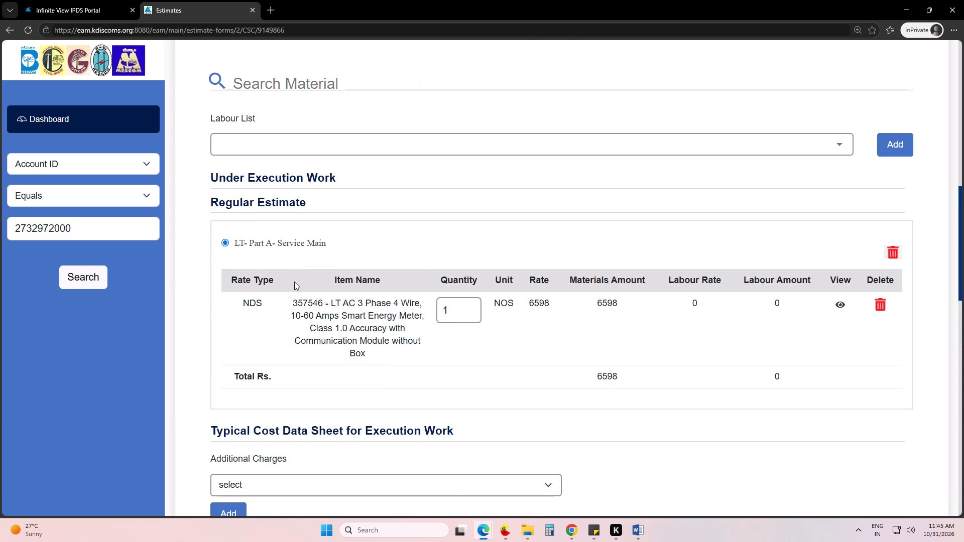
Enter "ok" as both the report and the estimate remark in the Estimated Details.
scroll(294, 282, down, 15)
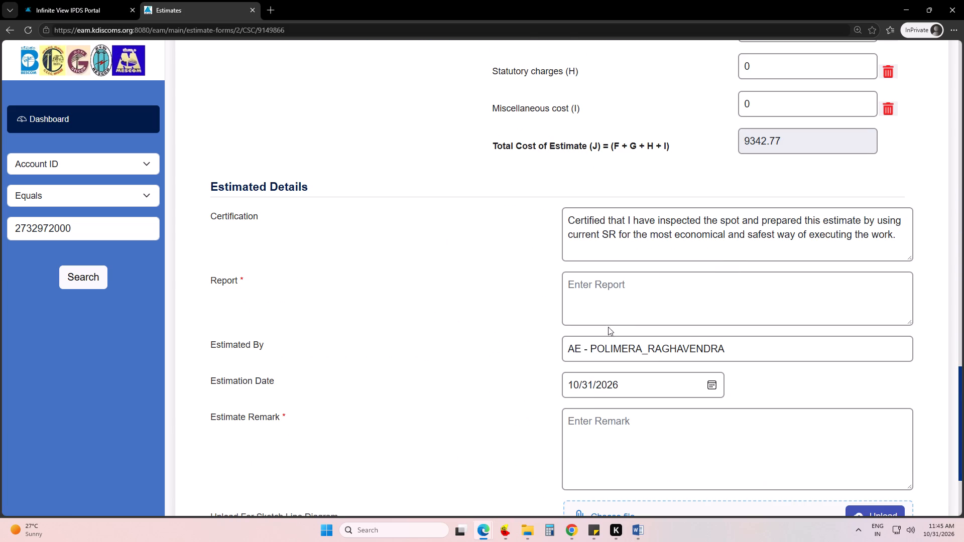
click(597, 313)
text(ok)
key(Tab)
key(Tab)
key(Tab)
key(Tab)
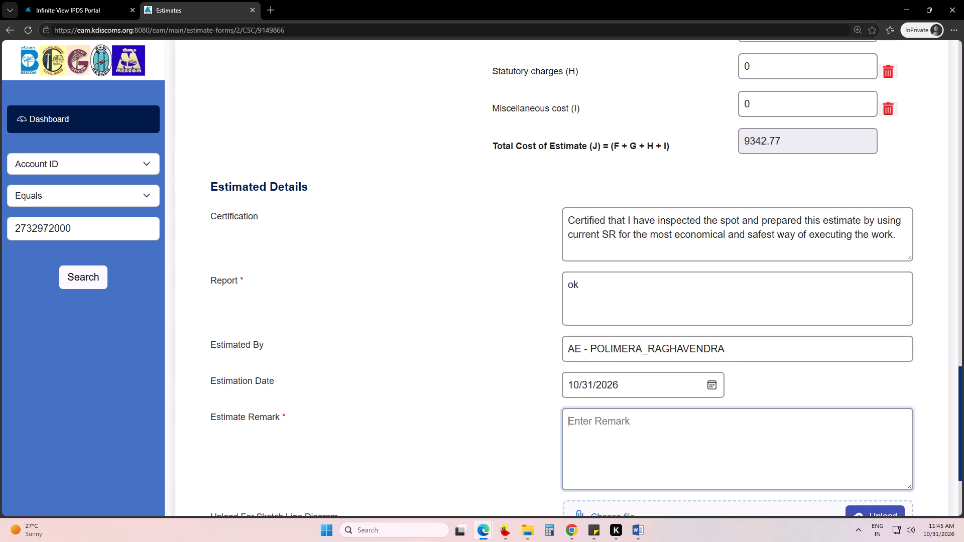
text(ok)
key(Tab)
key(Tab)
key(Tab)
key(Tab)
key(Tab)
key(Tab)
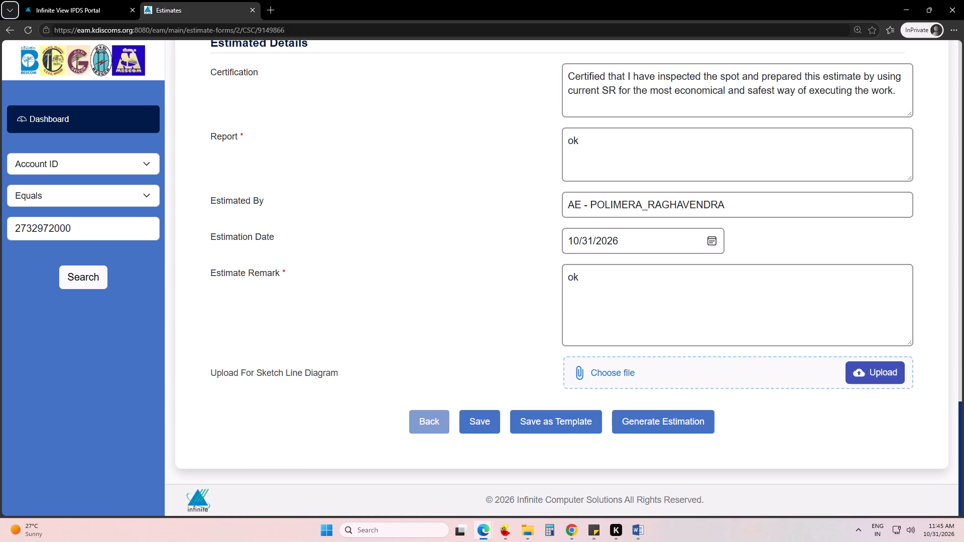
Generate the estimation for the meter replacement.
click(683, 431)
click(372, 287)
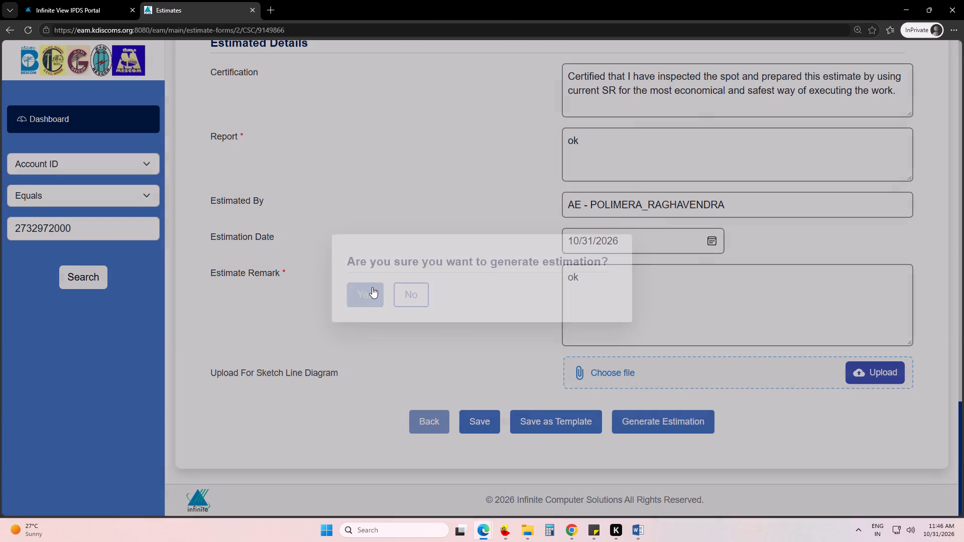
scroll(696, 124, up, 11)
click(573, 65)
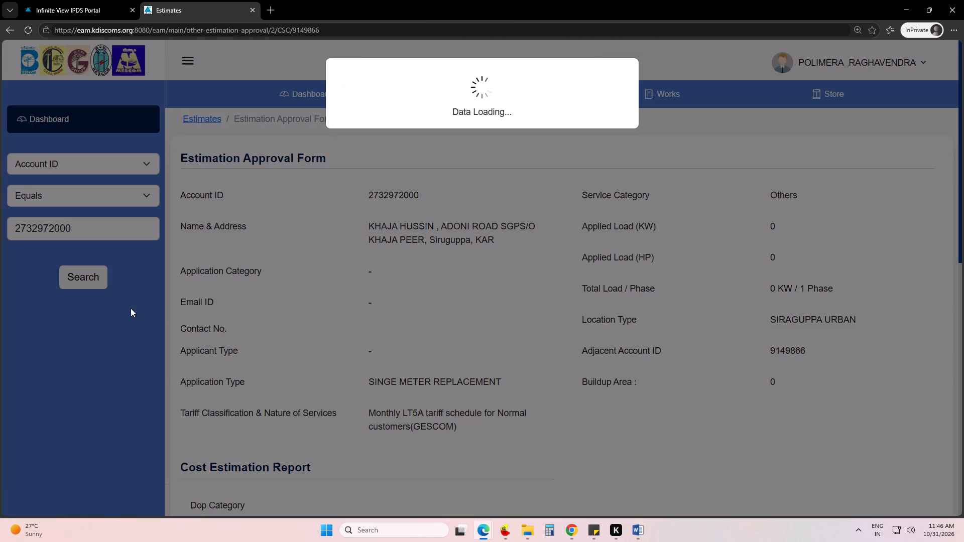
Review the Estimation Approval Form, including its material items and Typical Cost Data Sheet.
scroll(455, 315, down, 18)
scroll(593, 386, down, 6)
scroll(623, 453, down, 6)
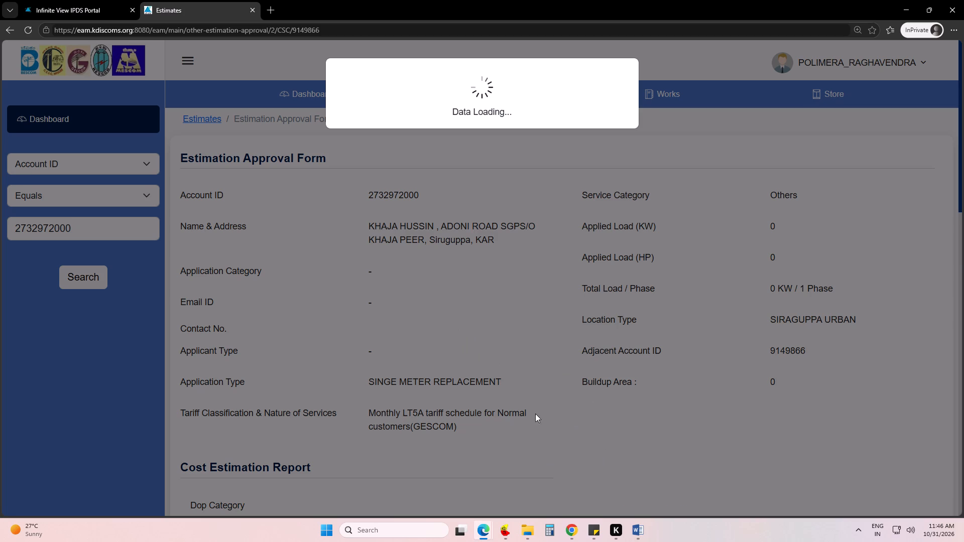
scroll(513, 414, down, 3)
scroll(651, 389, down, 8)
scroll(576, 389, down, 6)
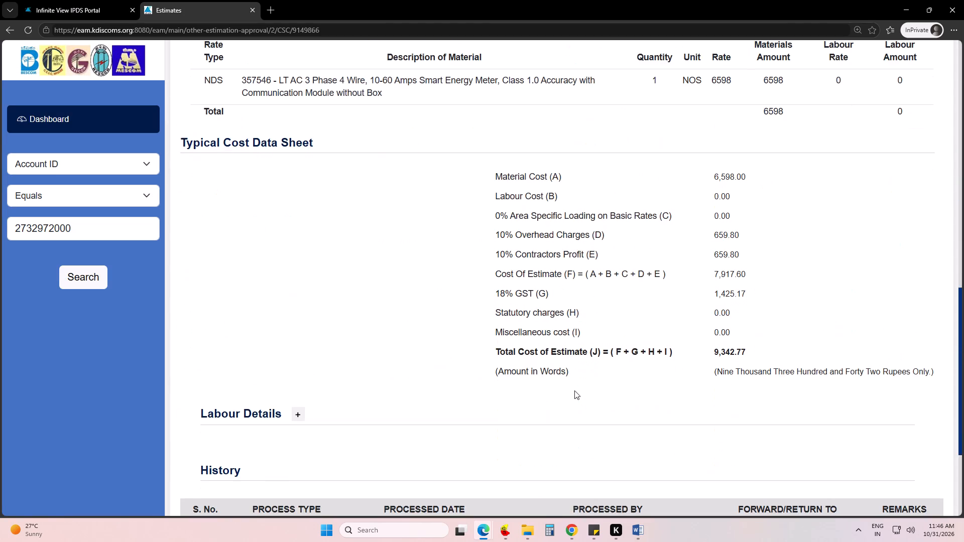
Forward the generated estimate to AEE - Assistant Executive Engineer with the remark "ok".
scroll(565, 392, down, 1)
scroll(444, 421, down, 3)
scroll(435, 419, up, 3)
scroll(435, 419, down, 1)
scroll(435, 419, up, 3)
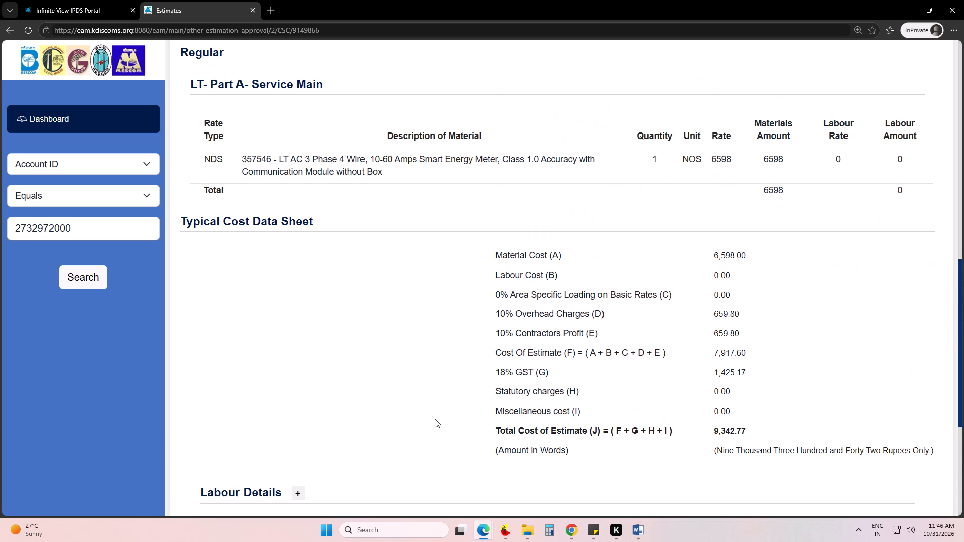
scroll(435, 419, down, 8)
click(522, 449)
scroll(636, 395, down, 5)
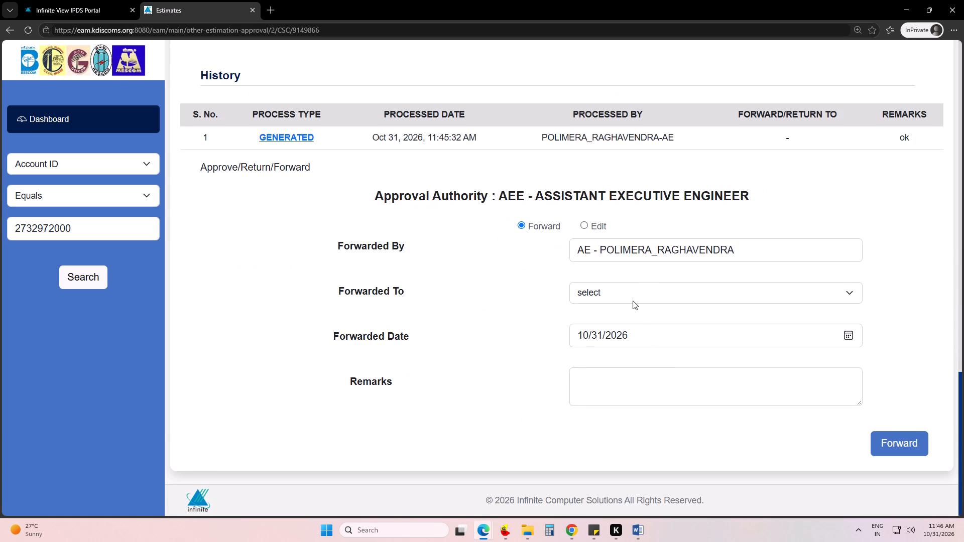
click(621, 278)
click(614, 290)
click(599, 324)
click(616, 387)
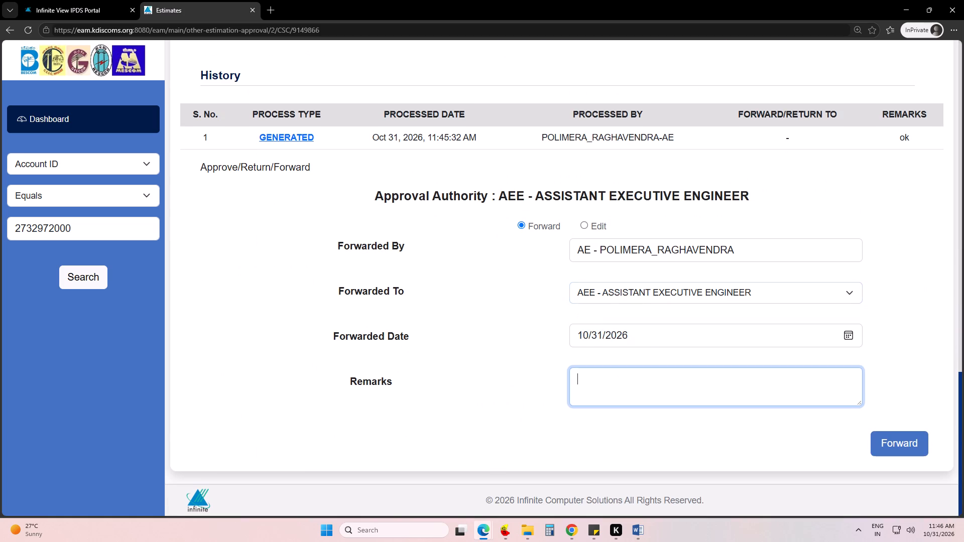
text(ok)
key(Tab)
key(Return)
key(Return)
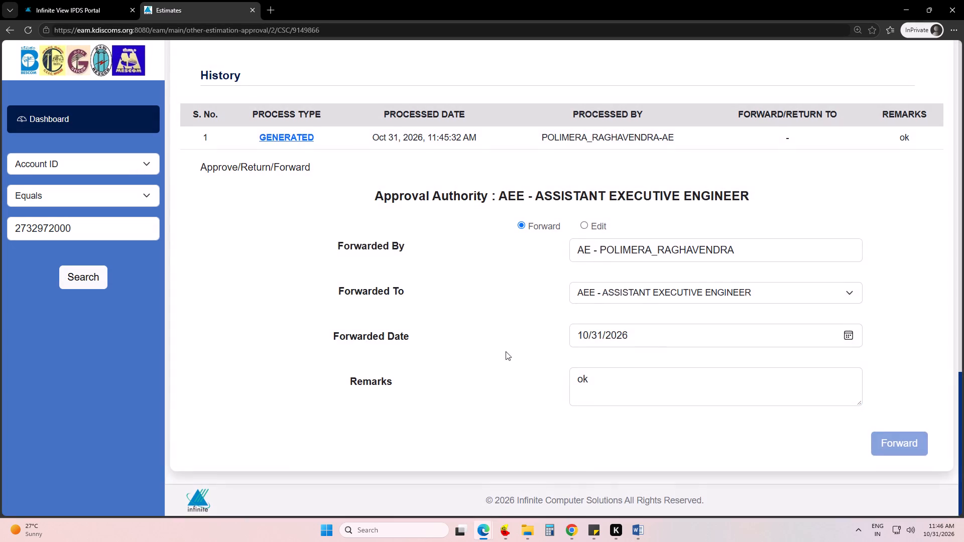
scroll(492, 343, up, 9)
scroll(450, 330, down, 1)
click(567, 65)
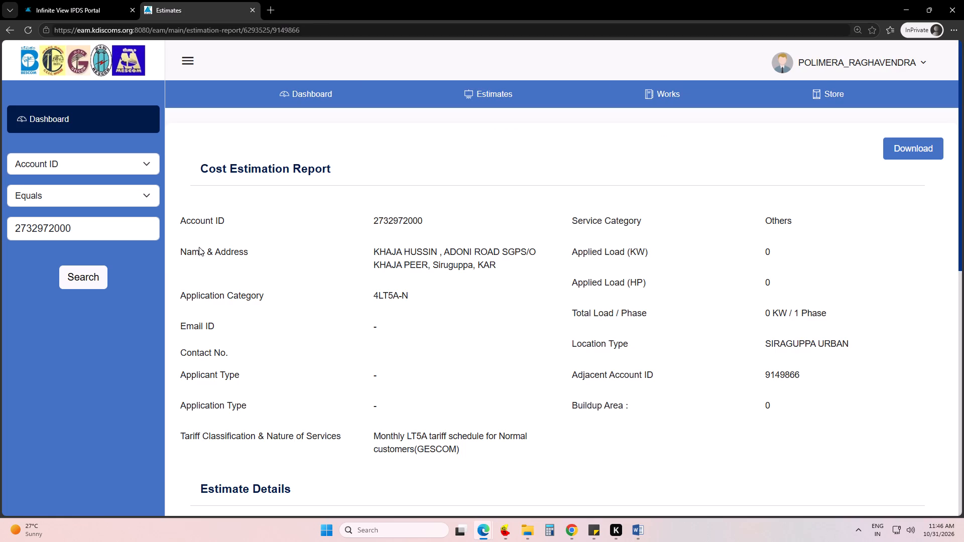
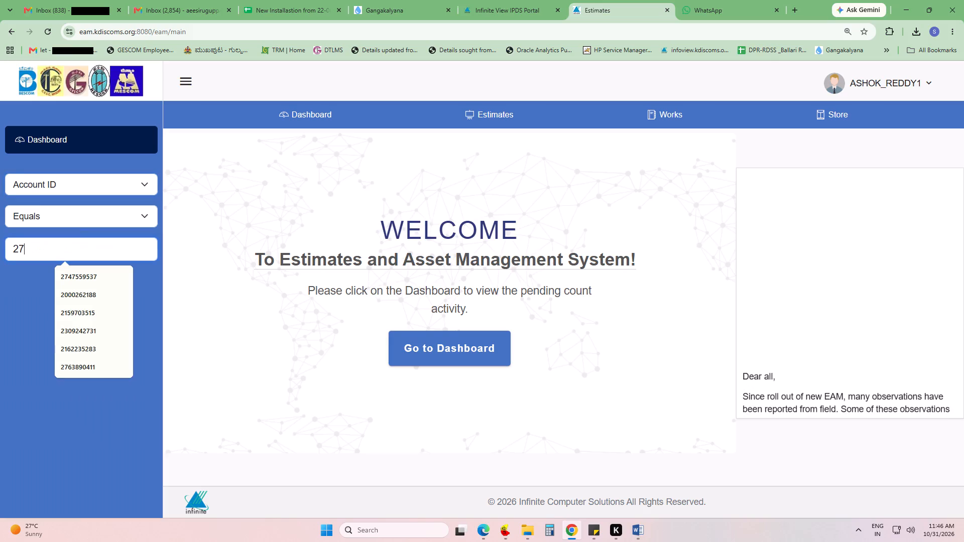
Search the pending activities by the consumer's account ID and open the account's estimation approval.
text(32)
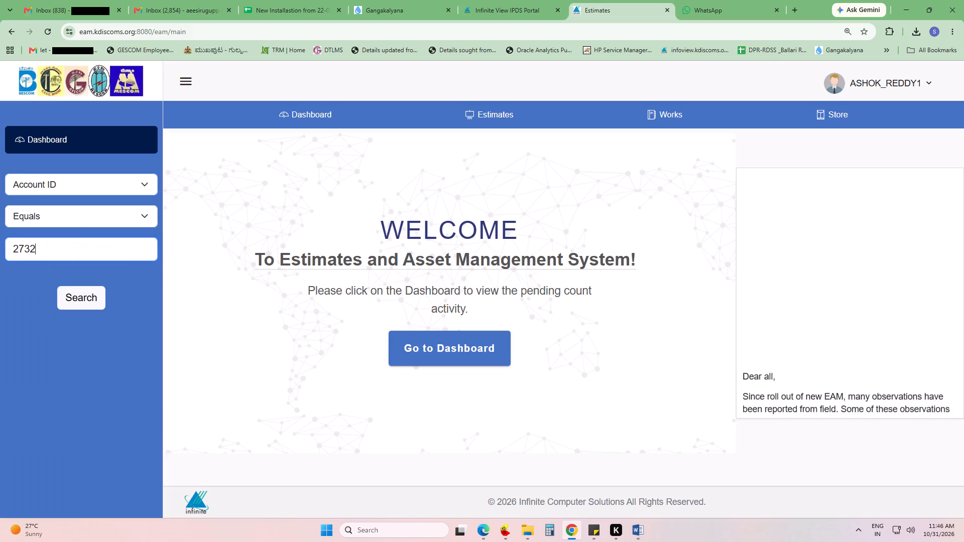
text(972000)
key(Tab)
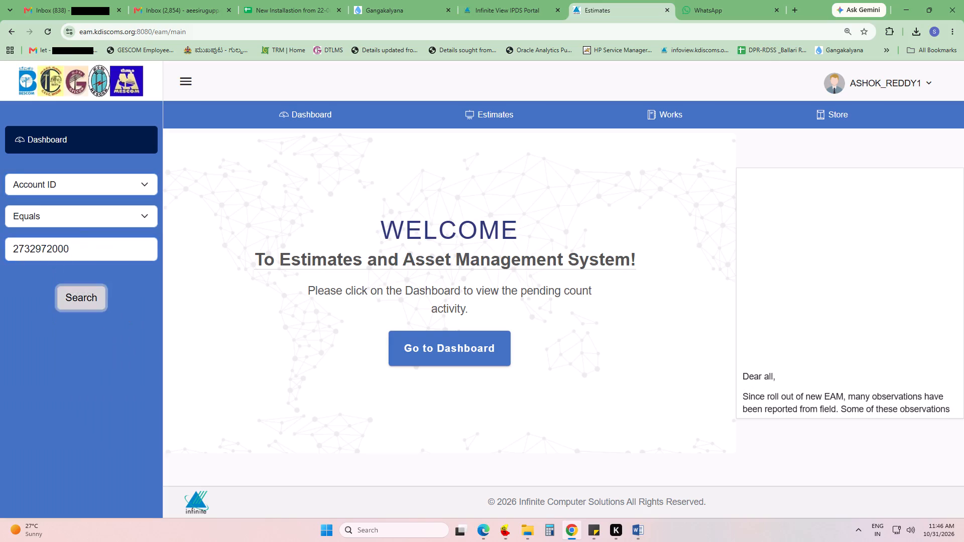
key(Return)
click(259, 296)
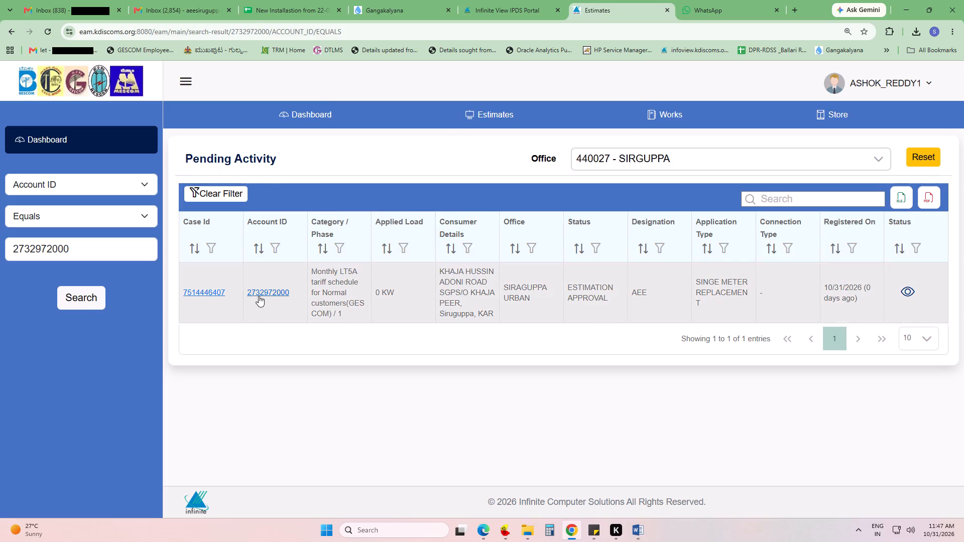
Review the Estimation Approval Form from the consumer details through the material item and Typical Cost Data Sheet to the approval history.
scroll(291, 295, down, 5)
scroll(531, 408, down, 4)
scroll(429, 430, down, 9)
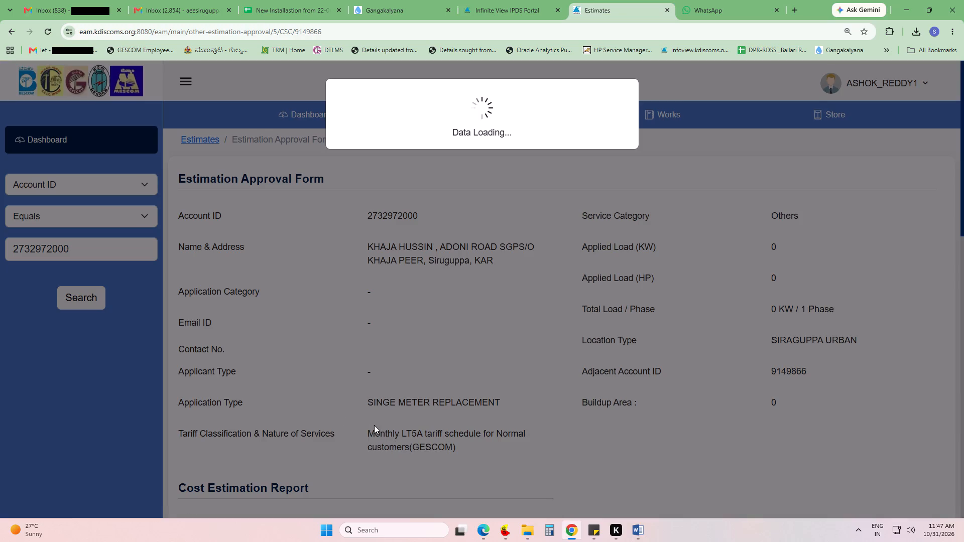
scroll(323, 402, down, 3)
scroll(277, 390, down, 4)
scroll(373, 368, down, 2)
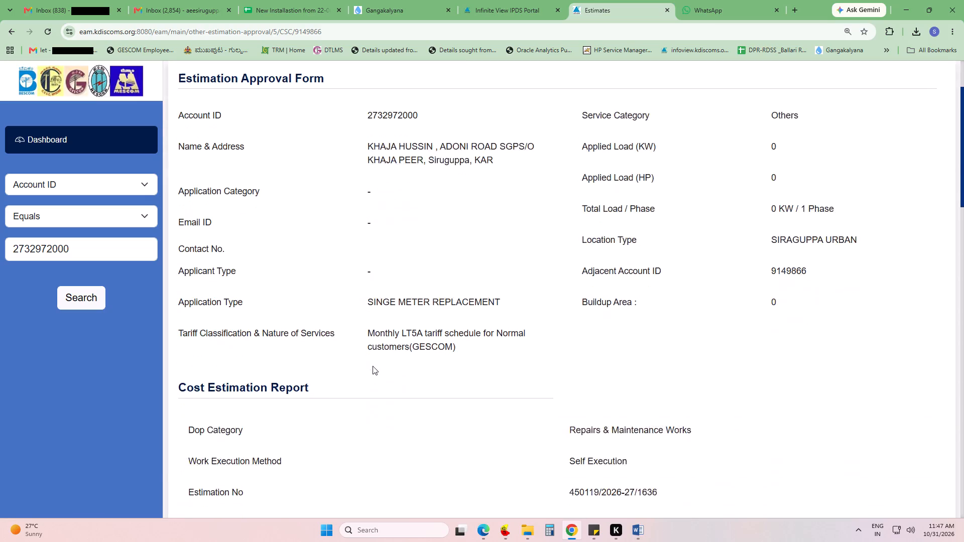
scroll(373, 365, down, 3)
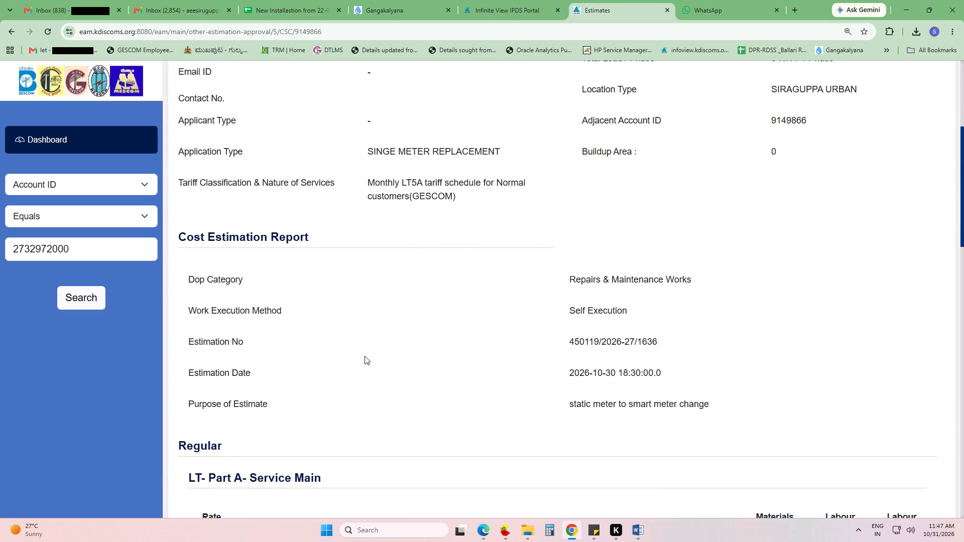
scroll(460, 334, down, 5)
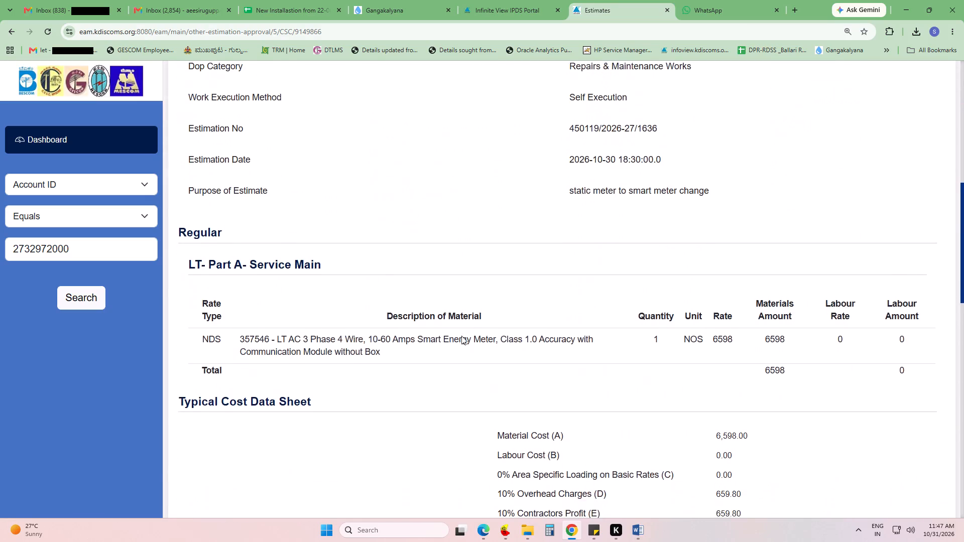
scroll(448, 334, down, 2)
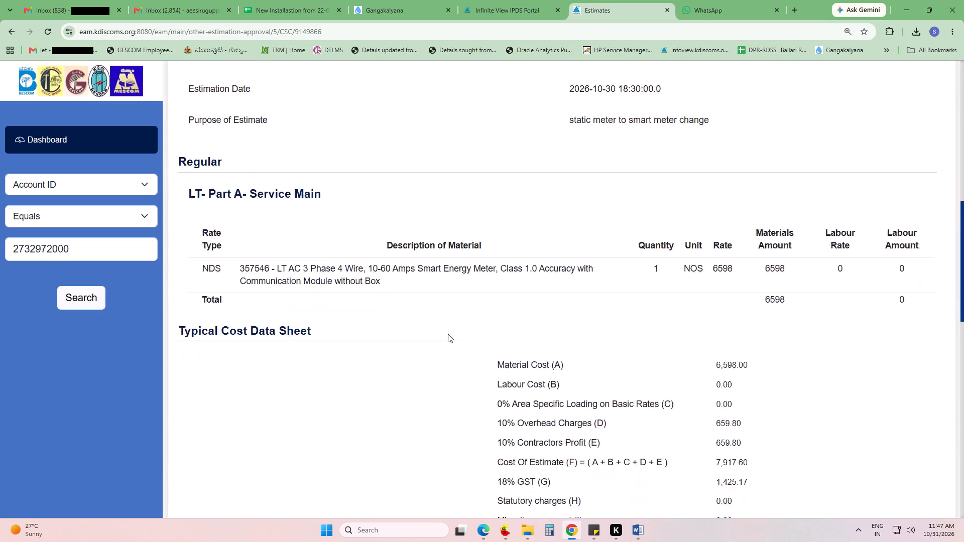
scroll(448, 334, down, 5)
scroll(646, 396, down, 8)
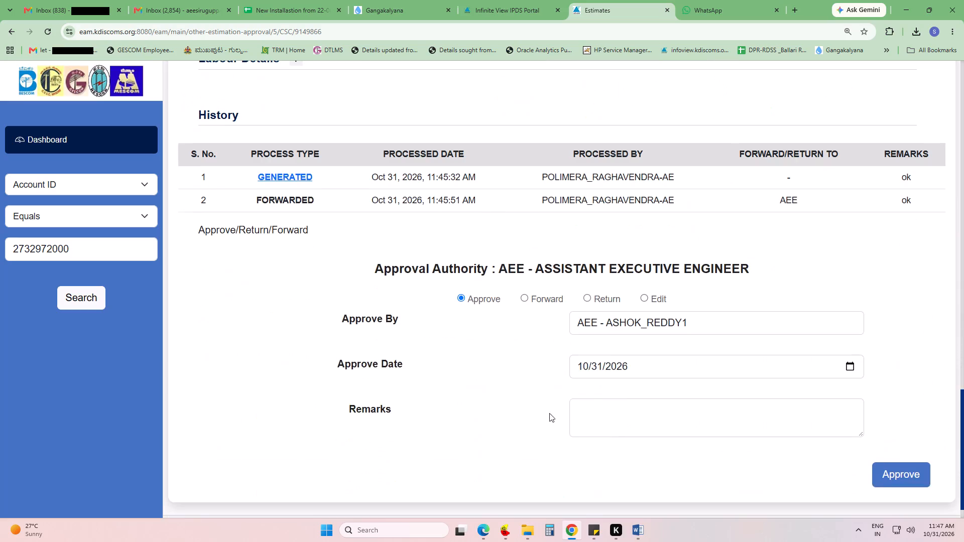
Approve the estimation with the remark "ok".
click(605, 413)
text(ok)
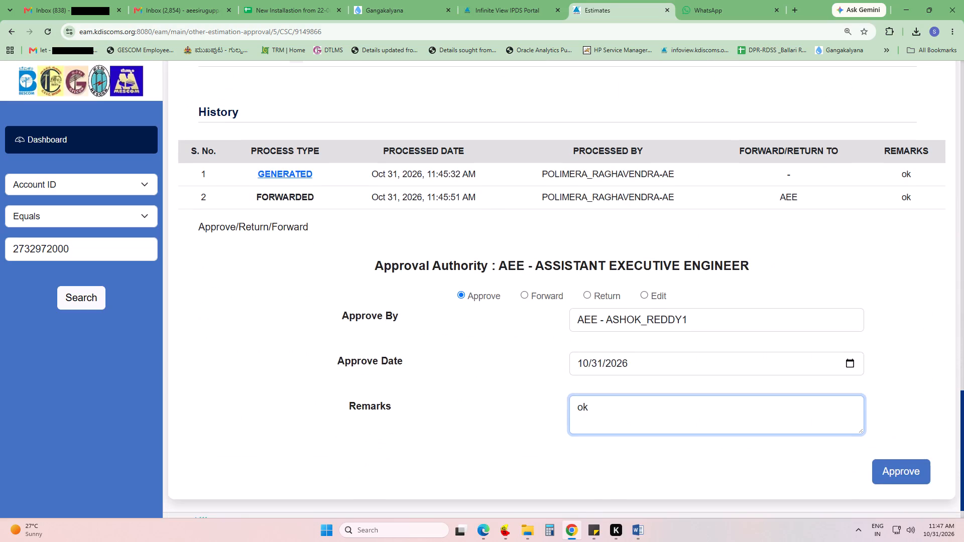
click(440, 371)
click(894, 473)
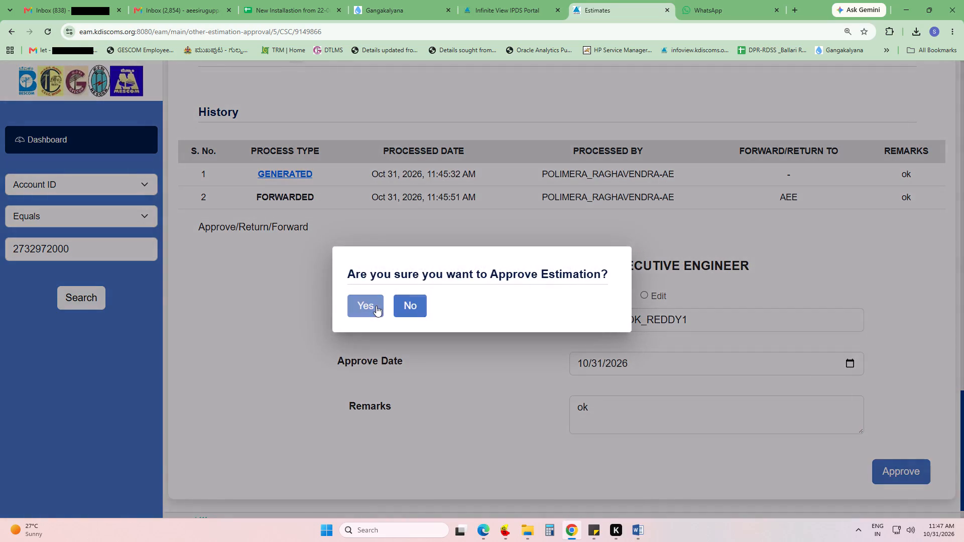
click(376, 306)
scroll(758, 99, up, 5)
click(572, 87)
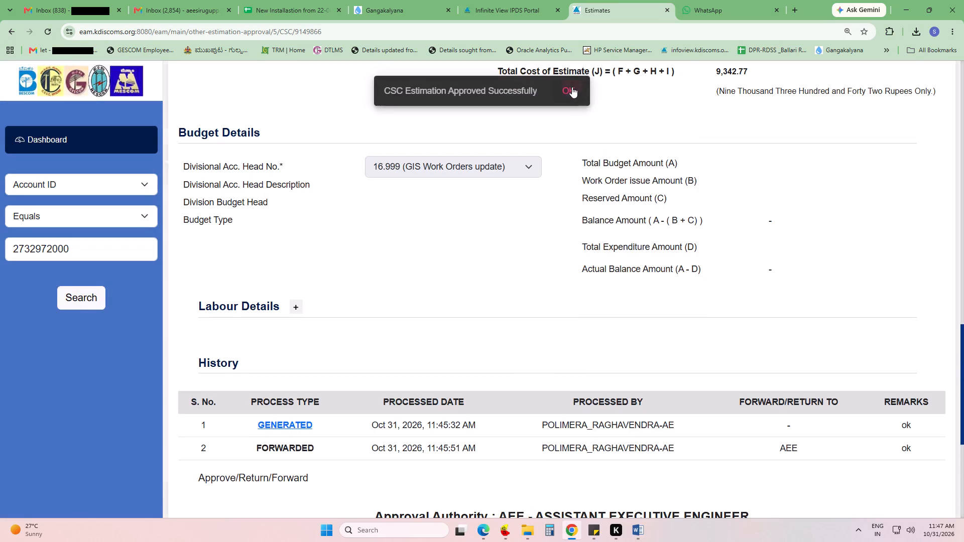
Search the same account again to check its pending activity status.
click(99, 304)
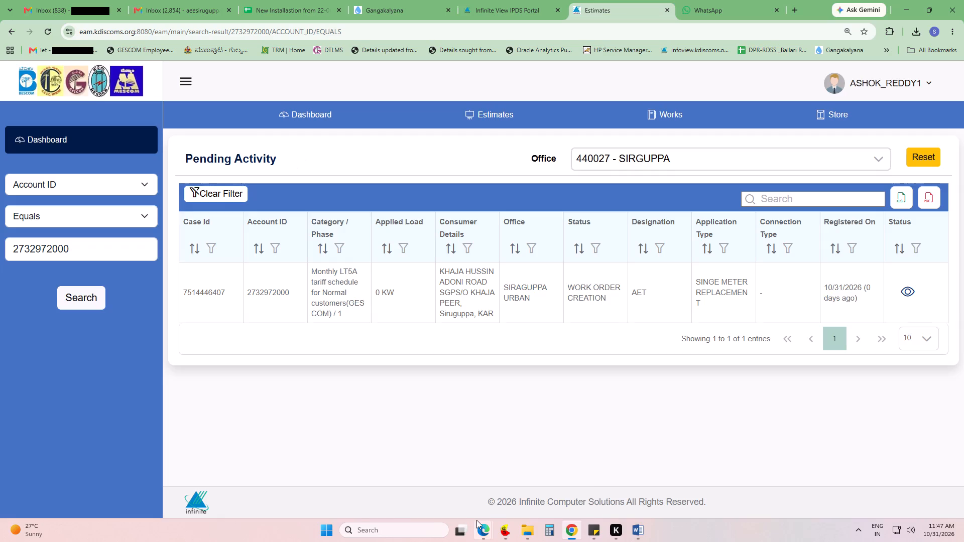
Switch to the Oracle billing case in Edge and set the required Smart Meter Type to SMW-LTP3, LT AC 3 Phase 4 Wire, 10-60 Amps.
click(476, 520)
click(446, 493)
click(560, 248)
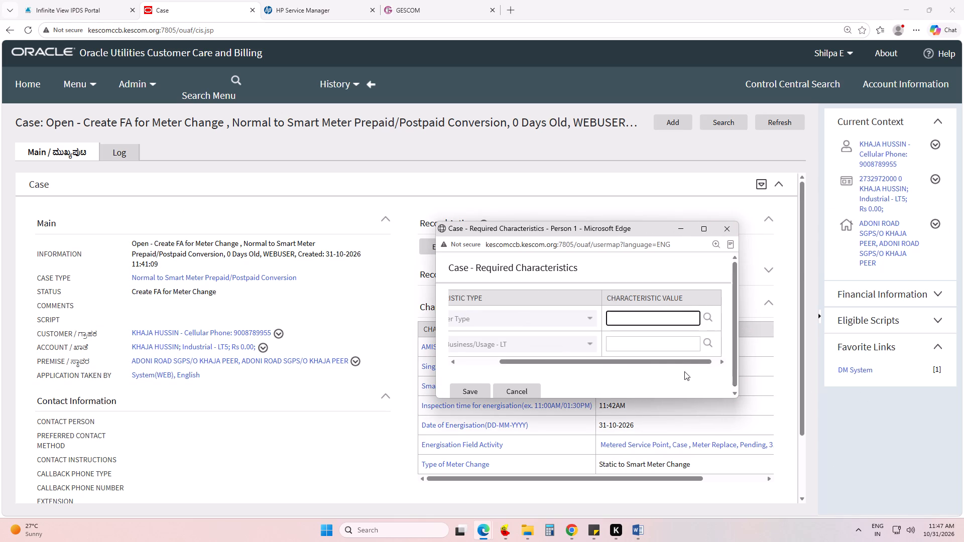
drag(655, 366, 563, 366)
drag(559, 363, 484, 355)
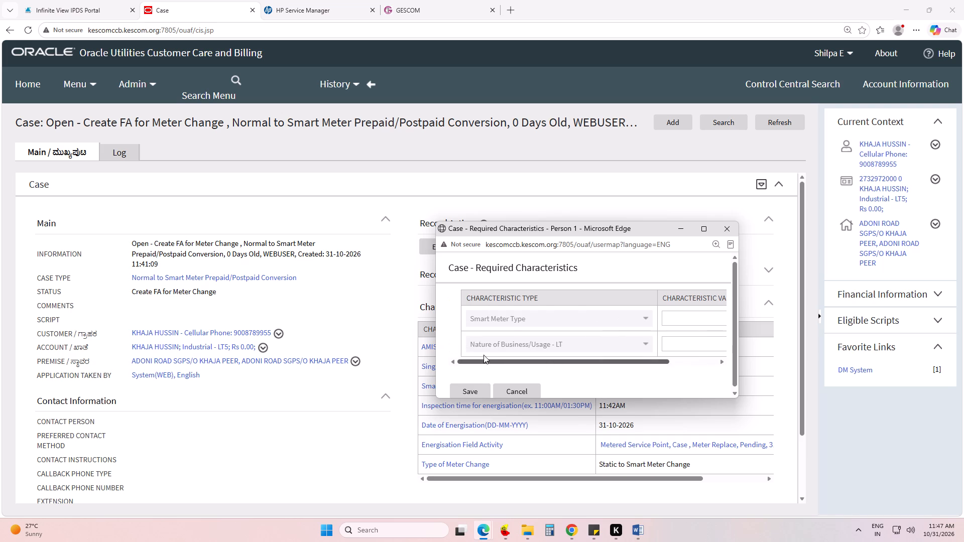
drag(484, 355, 622, 365)
click(701, 320)
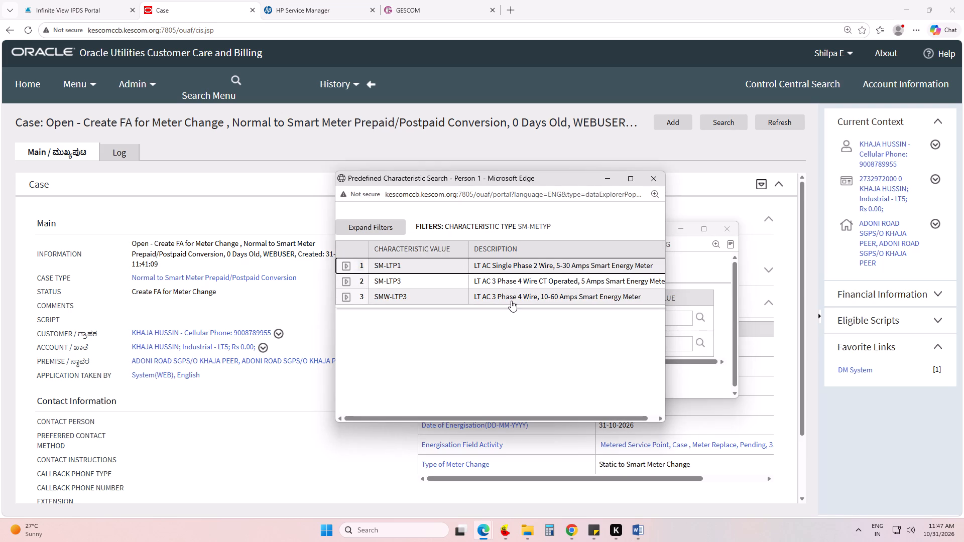
click(511, 301)
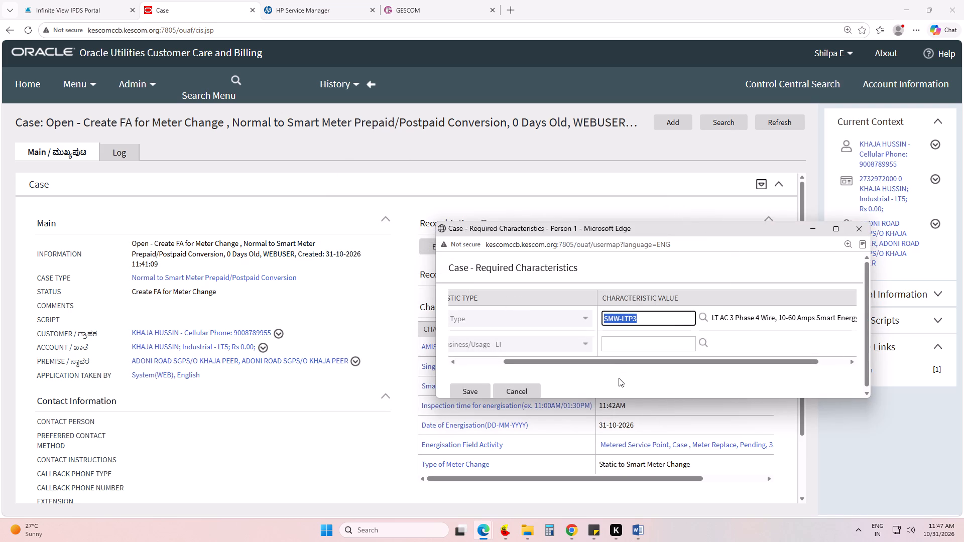
click(619, 378)
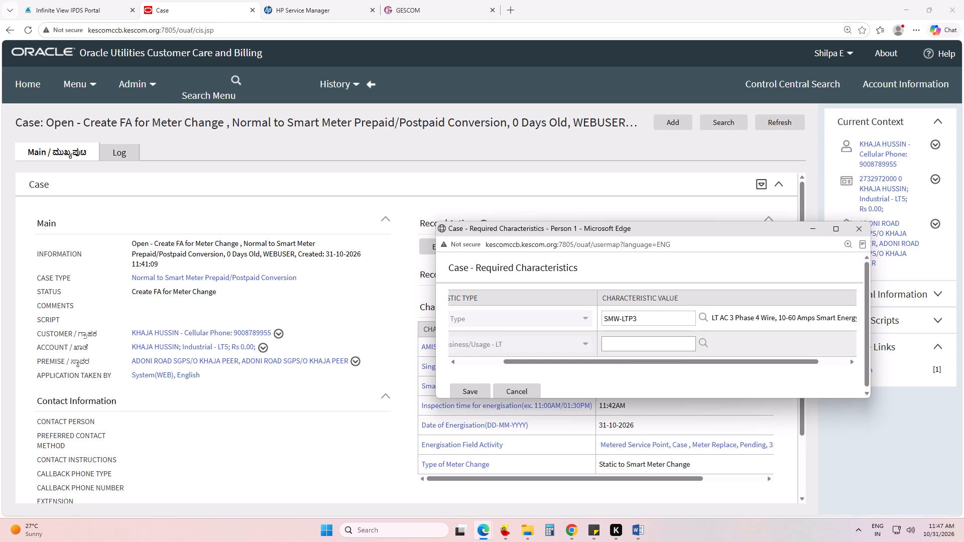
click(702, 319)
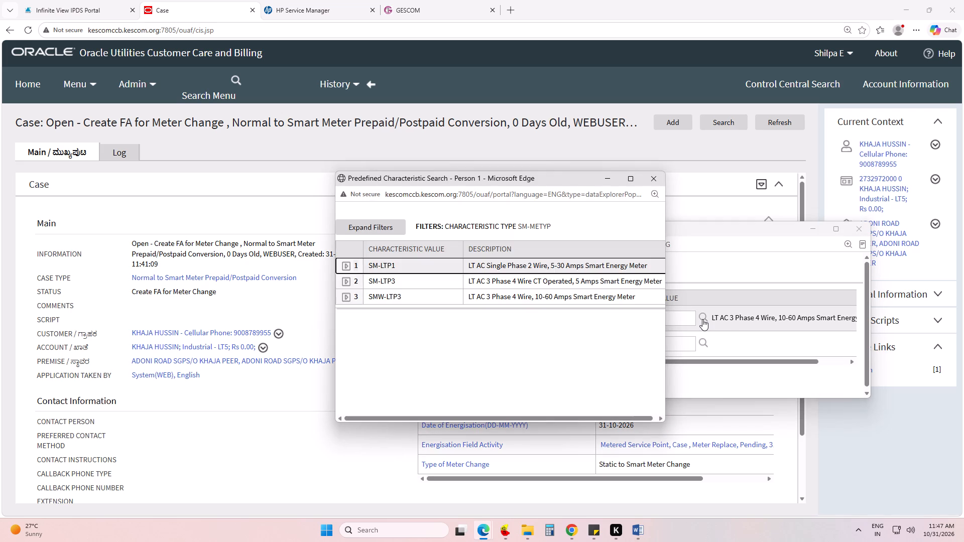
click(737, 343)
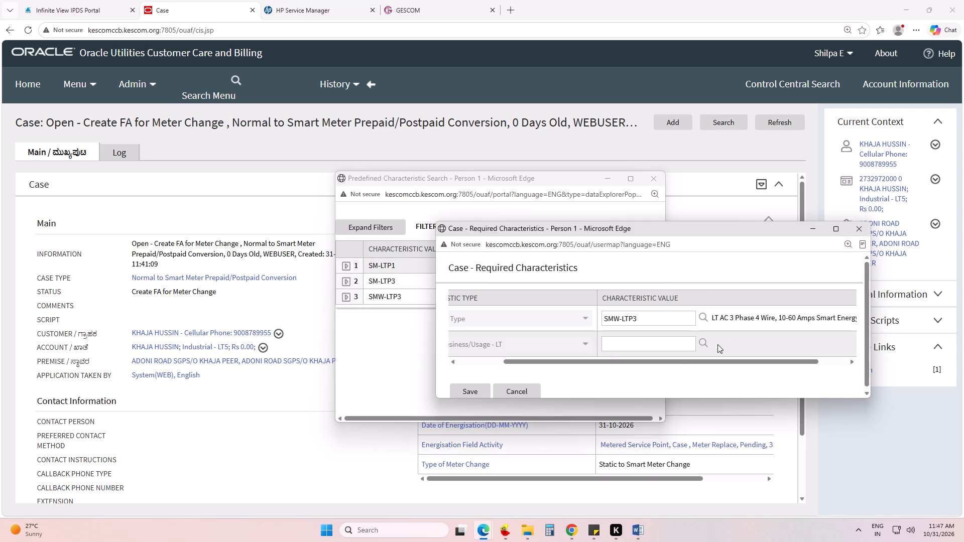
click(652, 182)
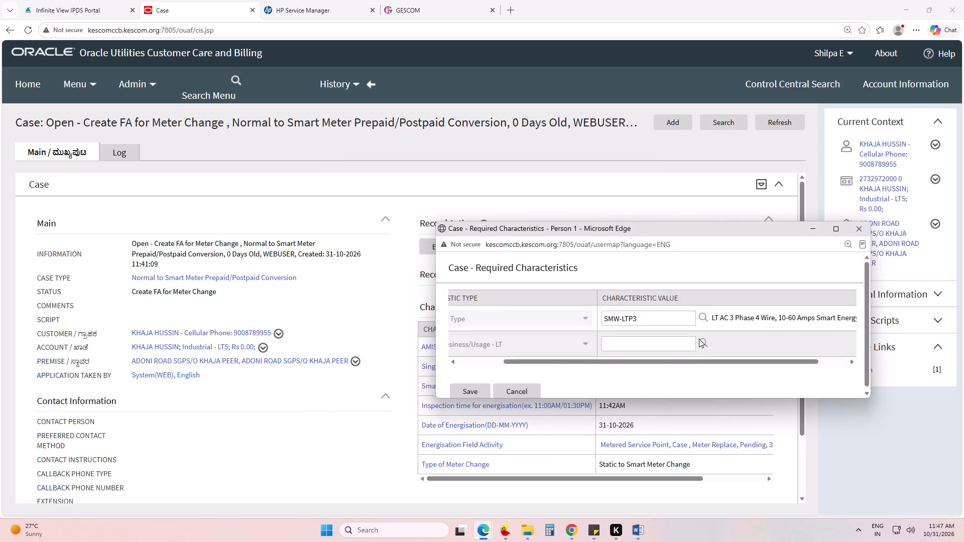
Look through the predefined values for Nature of Business/Usage - LT for one suiting the Industrial LT5 account, and close the lookup.
click(707, 342)
scroll(590, 324, down, 5)
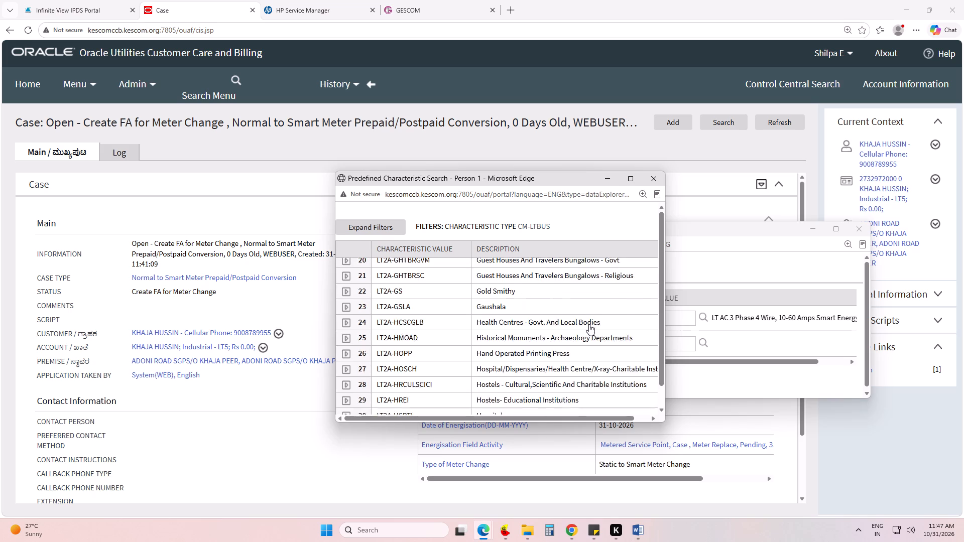
scroll(589, 324, down, 2)
scroll(589, 324, up, 1)
scroll(589, 324, down, 19)
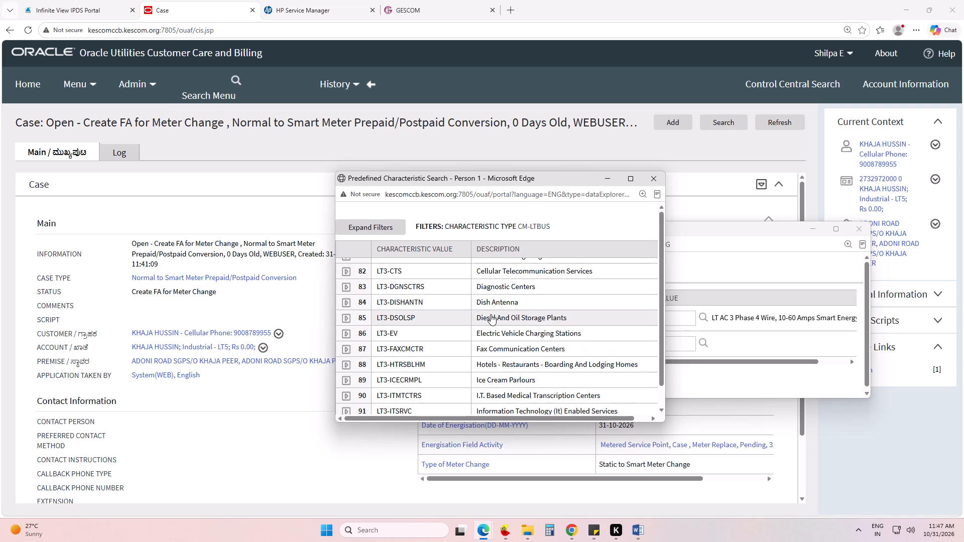
scroll(509, 267, down, 4)
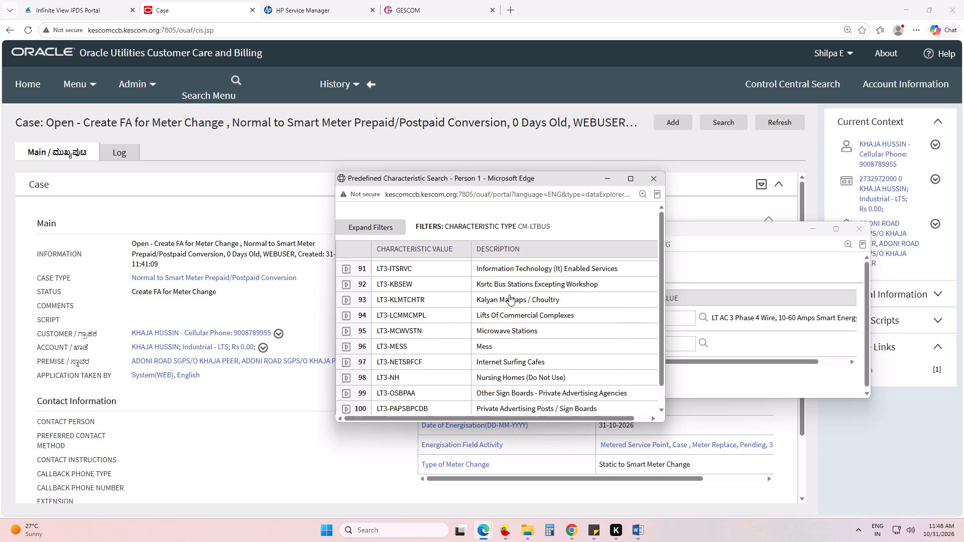
scroll(437, 329, down, 2)
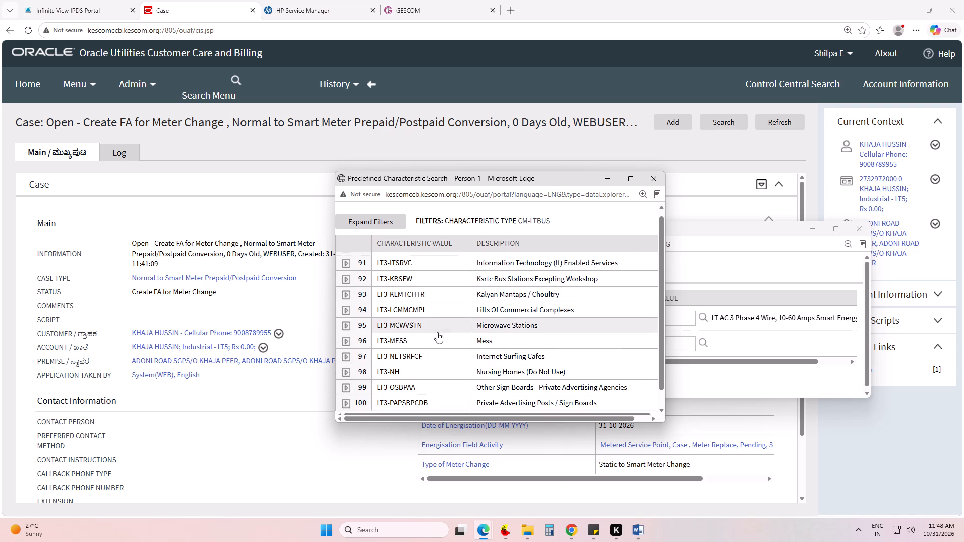
scroll(437, 332, down, 8)
scroll(417, 365, up, 8)
scroll(417, 365, down, 1)
scroll(417, 365, up, 3)
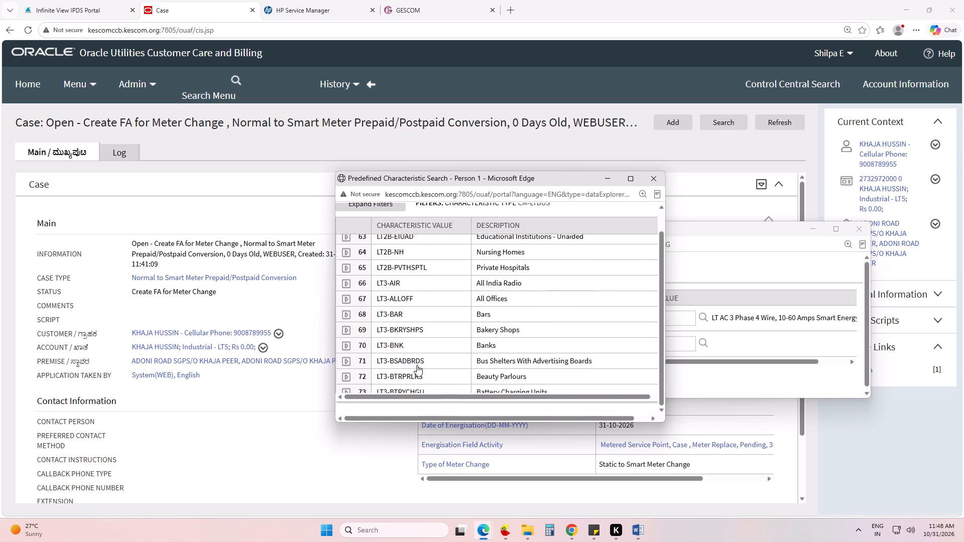
scroll(417, 365, up, 20)
scroll(417, 365, up, 6)
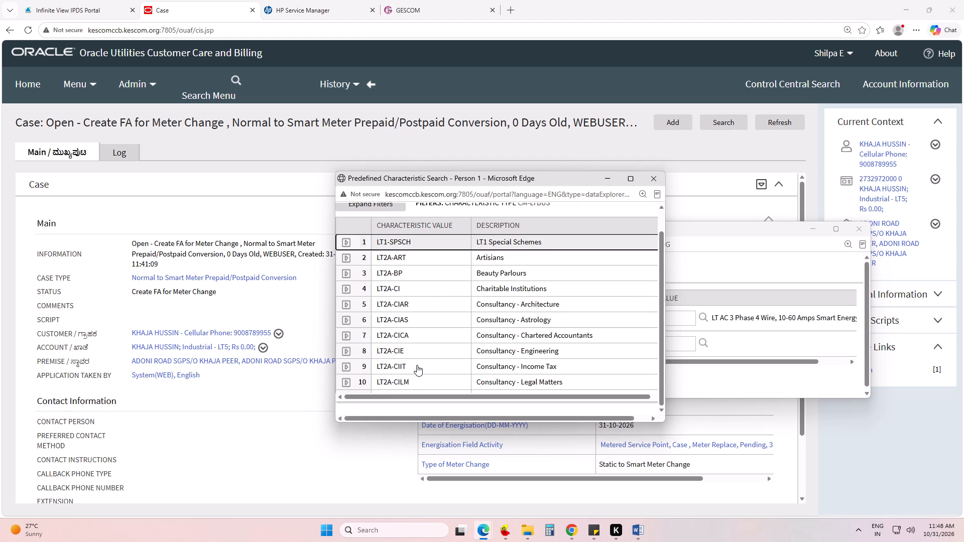
scroll(417, 365, down, 20)
scroll(417, 365, down, 9)
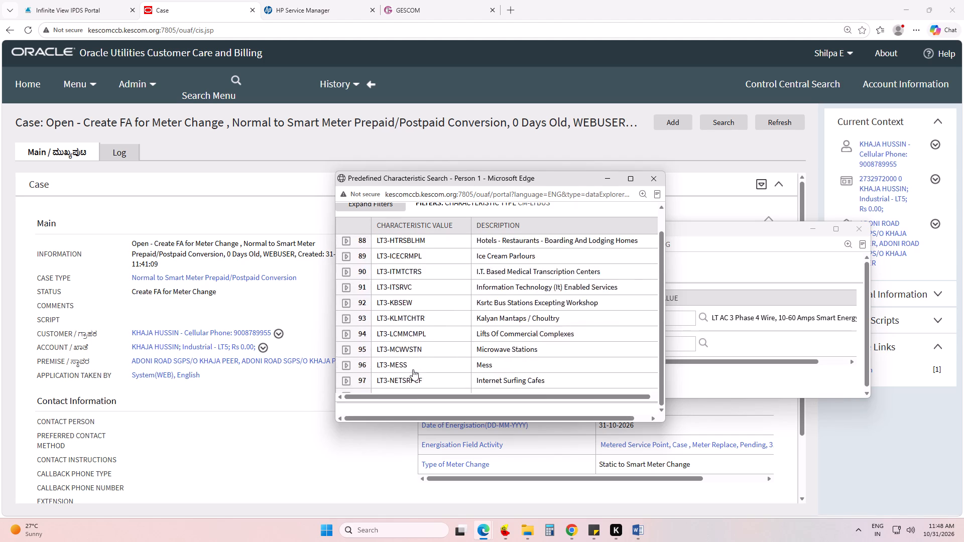
scroll(413, 369, down, 10)
drag(407, 396, 517, 425)
scroll(525, 370, down, 6)
scroll(525, 370, up, 1)
scroll(525, 370, down, 1)
scroll(525, 370, up, 12)
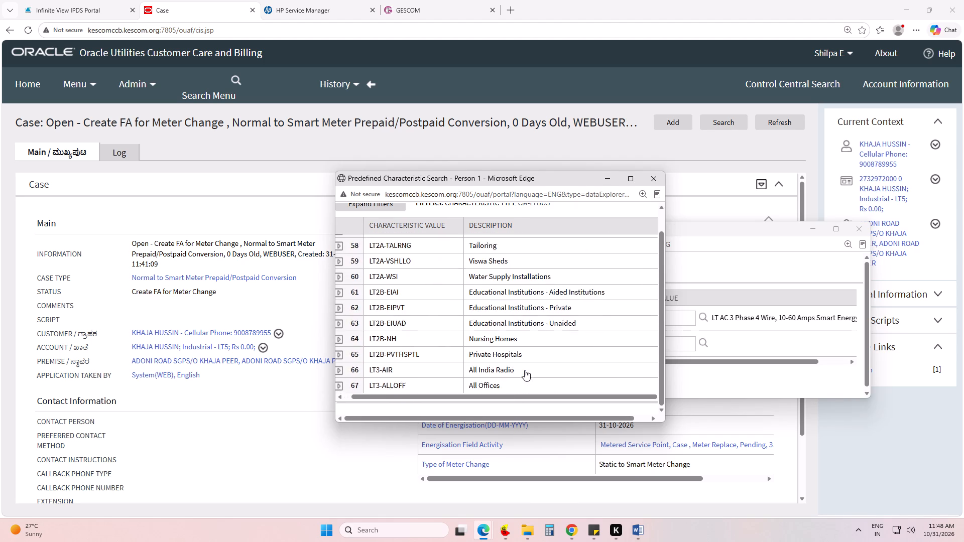
scroll(525, 370, up, 10)
scroll(525, 370, down, 1)
scroll(525, 370, up, 13)
scroll(525, 370, down, 1)
scroll(525, 370, up, 3)
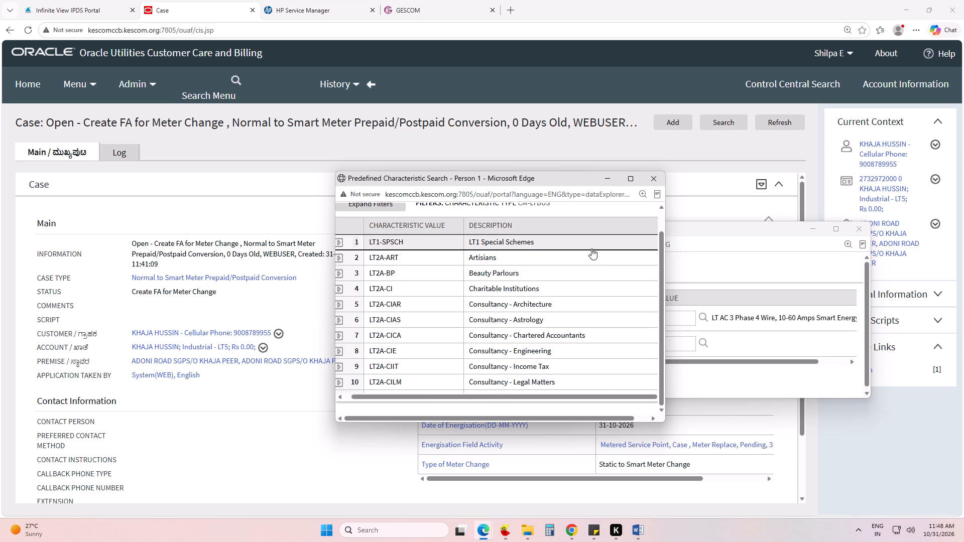
scroll(563, 265, down, 10)
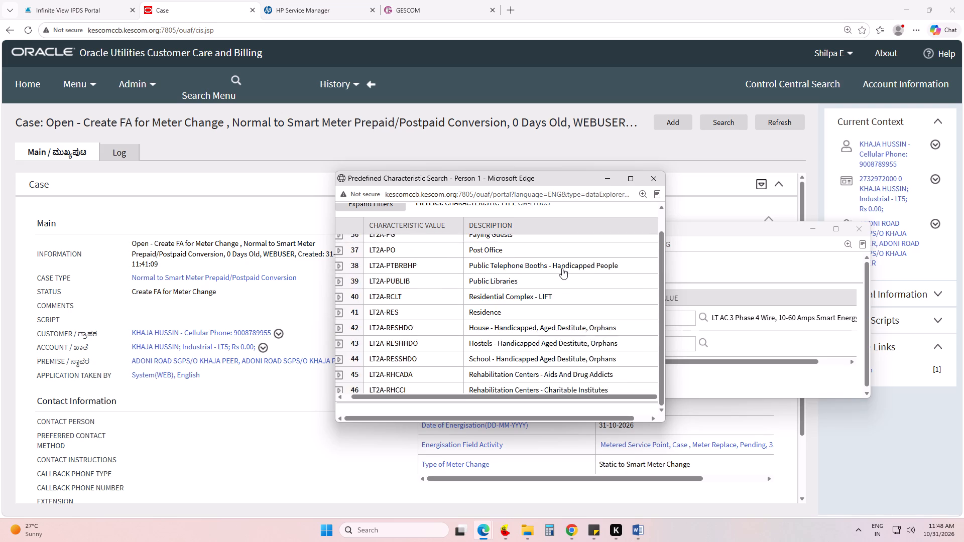
scroll(562, 268, down, 20)
scroll(562, 268, down, 9)
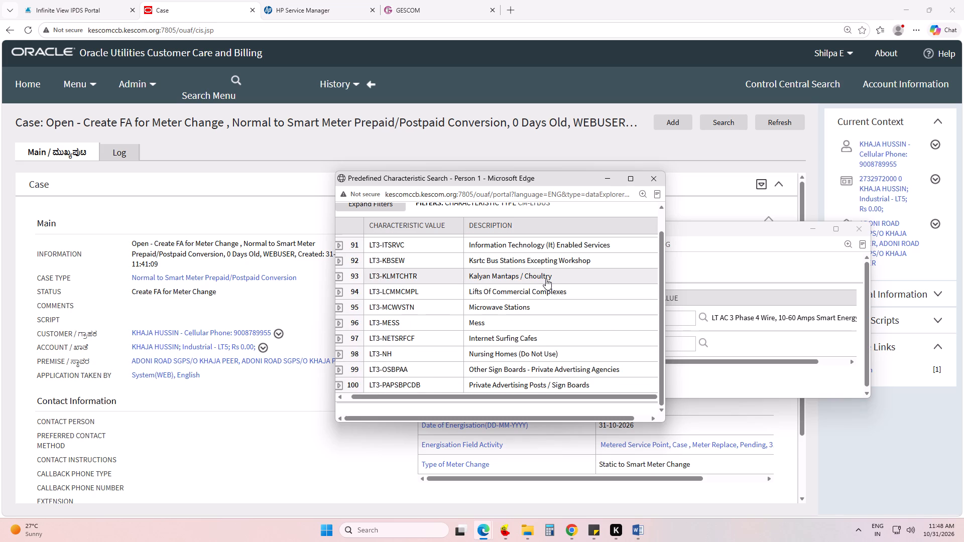
scroll(488, 324, up, 4)
scroll(488, 324, down, 1)
scroll(488, 324, up, 8)
scroll(488, 324, down, 1)
scroll(488, 324, up, 10)
scroll(488, 324, down, 1)
scroll(488, 324, up, 3)
scroll(489, 222, up, 11)
scroll(489, 222, down, 4)
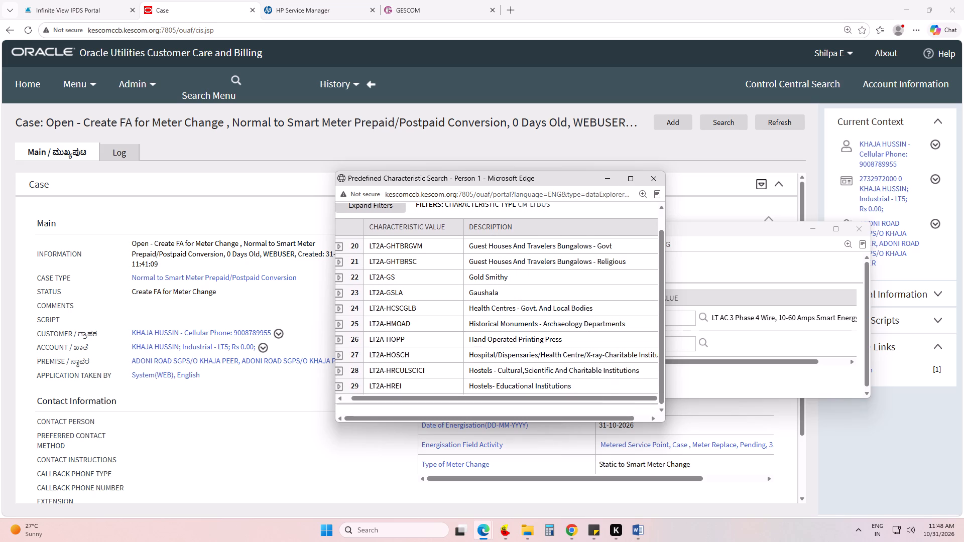
scroll(489, 222, down, 8)
scroll(472, 369, down, 6)
scroll(471, 369, up, 4)
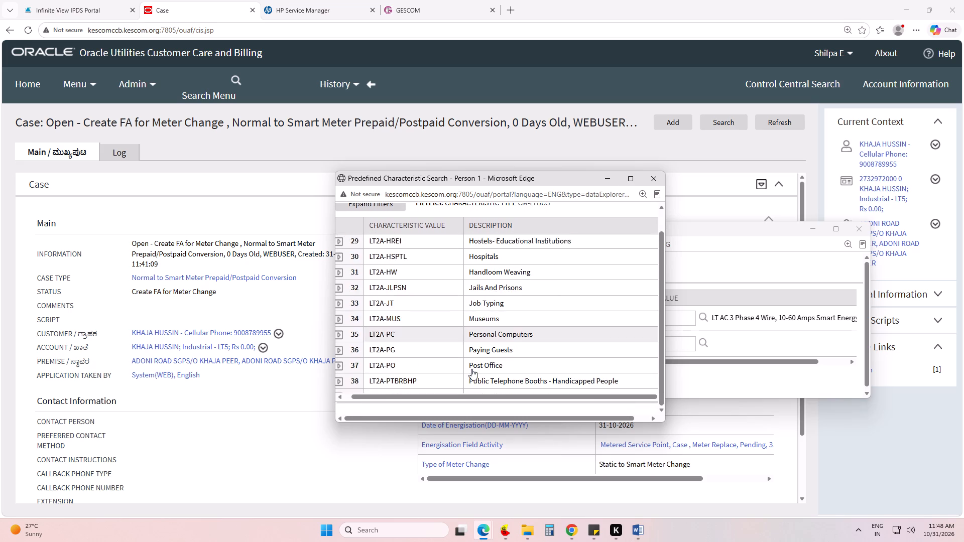
scroll(471, 369, up, 1)
scroll(471, 369, down, 6)
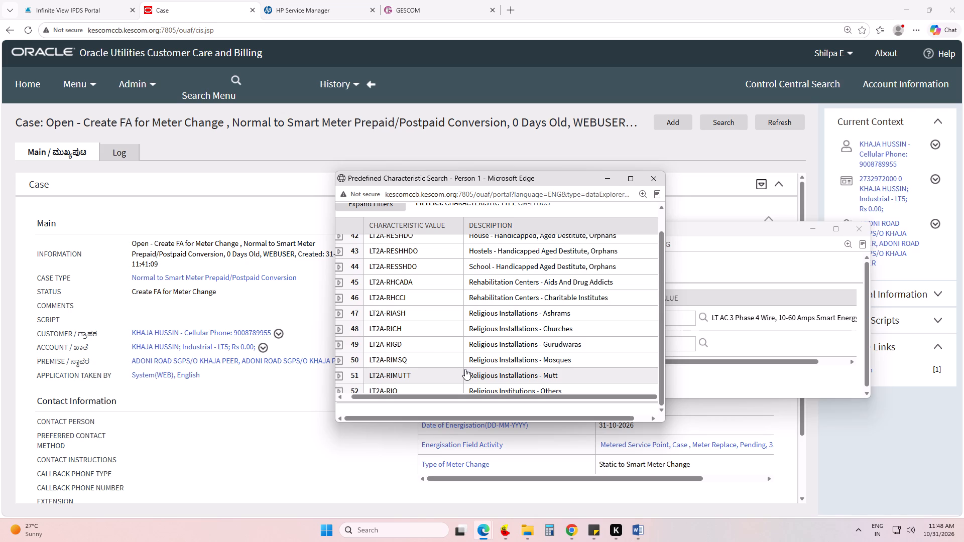
scroll(465, 370, down, 10)
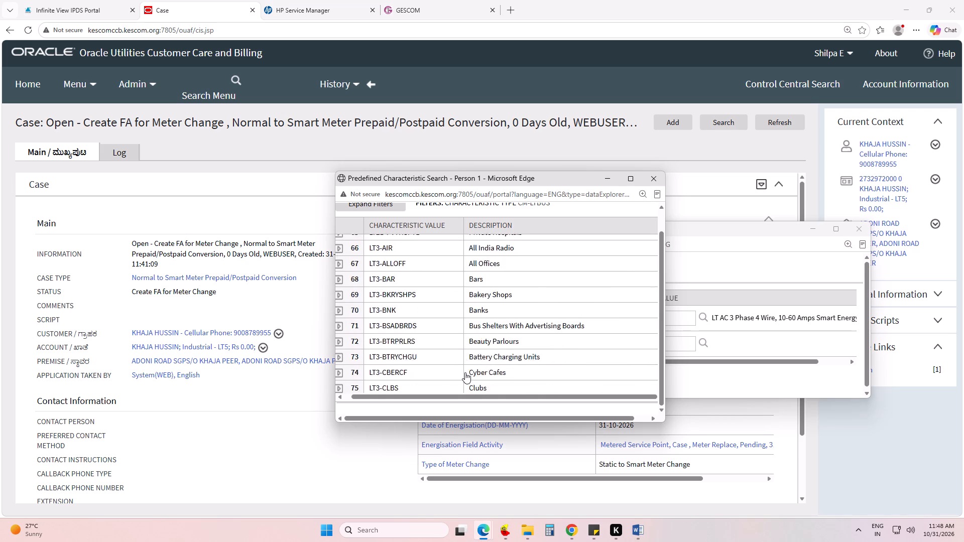
scroll(465, 372, down, 14)
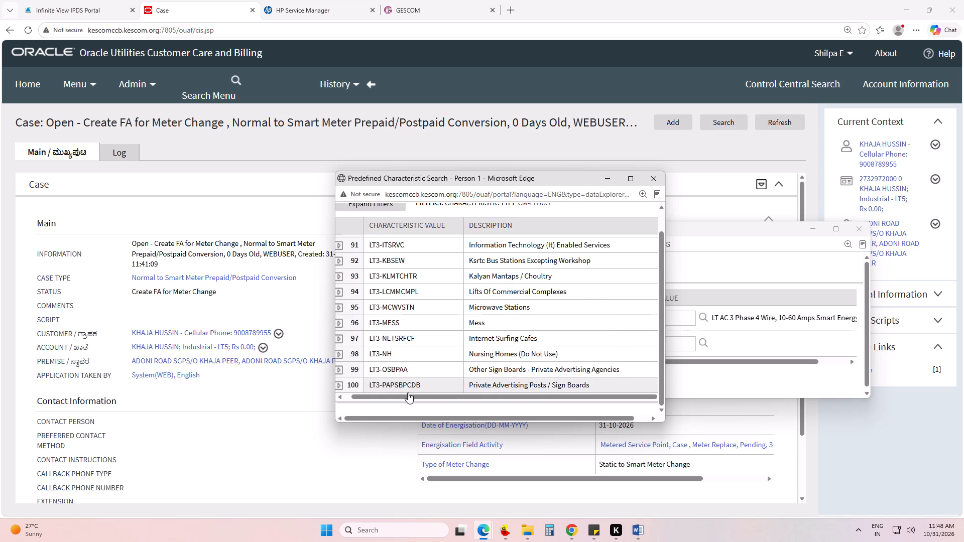
click(658, 181)
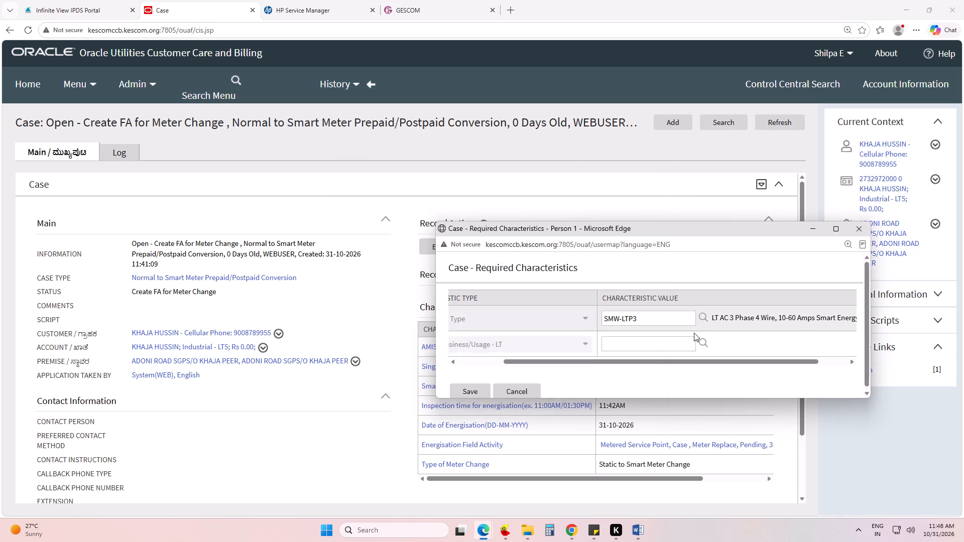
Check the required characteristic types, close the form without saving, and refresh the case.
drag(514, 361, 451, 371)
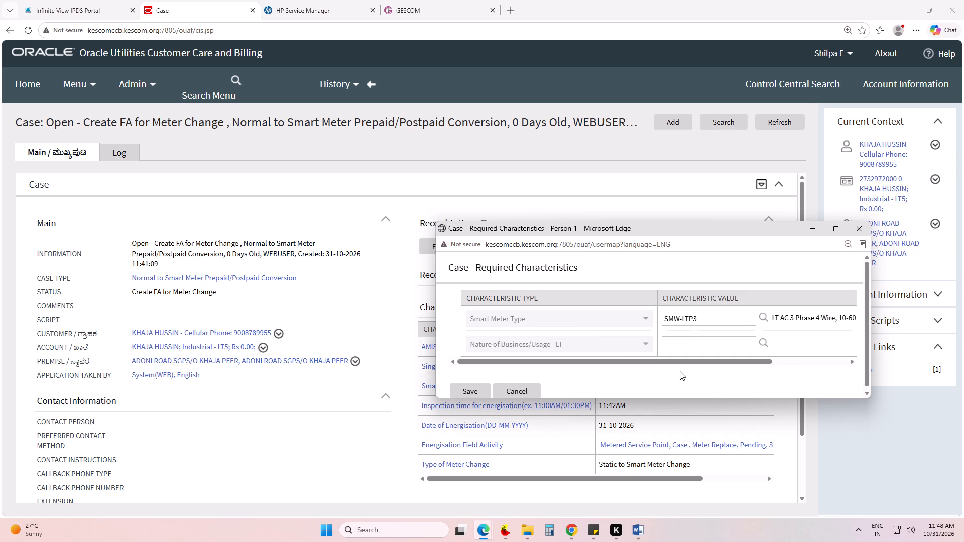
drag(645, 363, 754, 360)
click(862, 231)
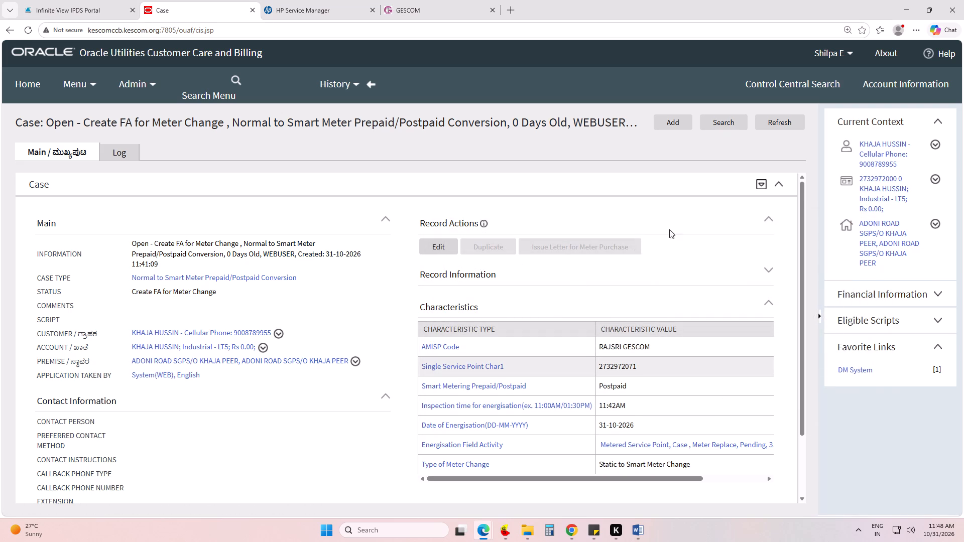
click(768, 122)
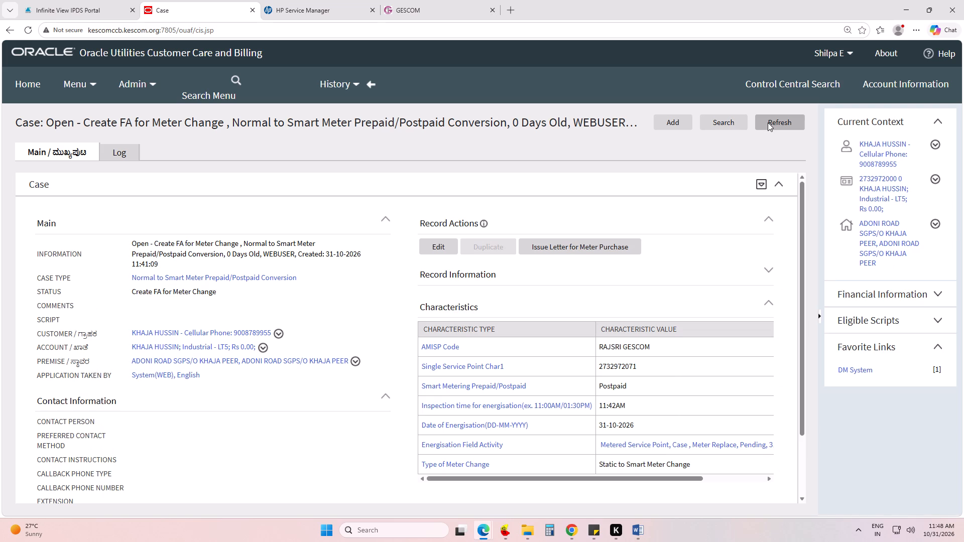
Start Issue Letter for Meter Purchase and set the required Smart Meter Type to SMW-LTP3, LT AC 3 Phase 4 Wire, 10-60 Amps.
click(584, 243)
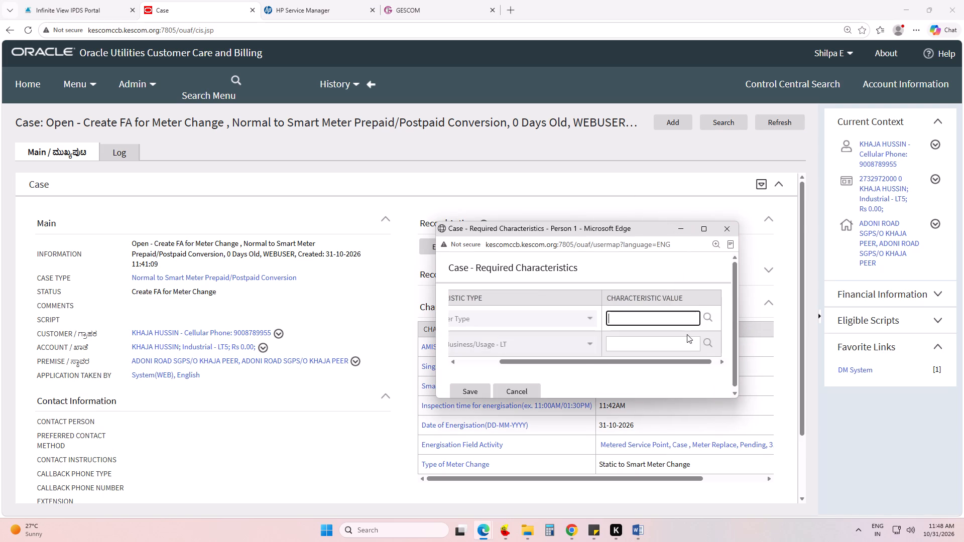
click(709, 316)
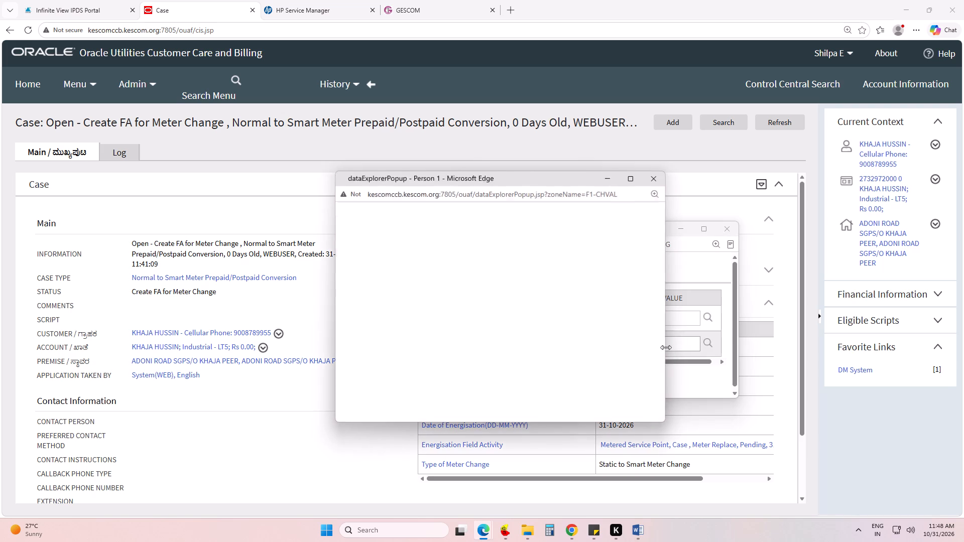
click(539, 301)
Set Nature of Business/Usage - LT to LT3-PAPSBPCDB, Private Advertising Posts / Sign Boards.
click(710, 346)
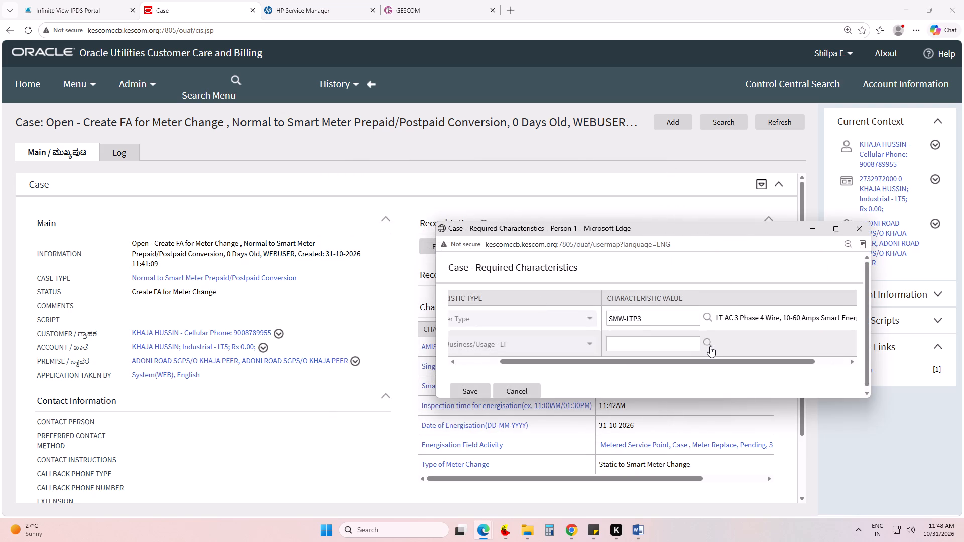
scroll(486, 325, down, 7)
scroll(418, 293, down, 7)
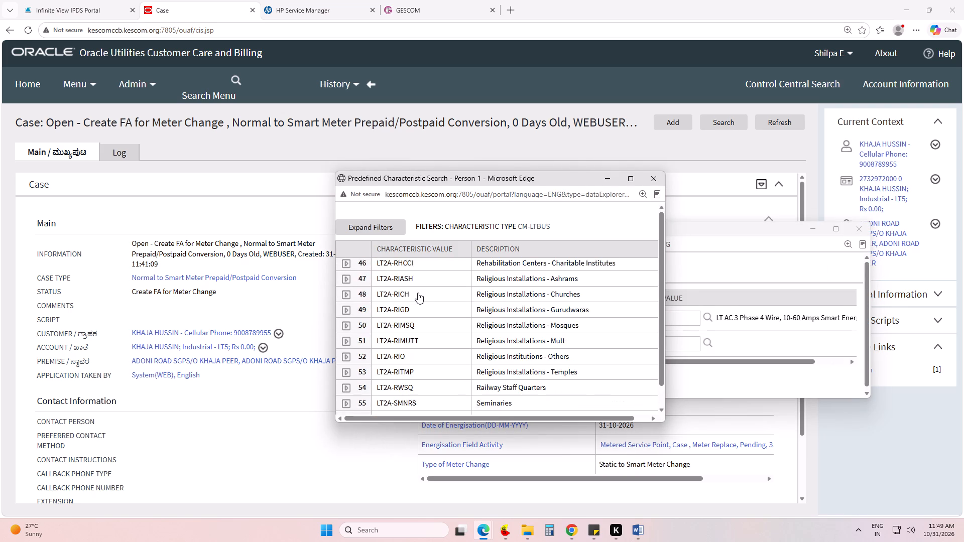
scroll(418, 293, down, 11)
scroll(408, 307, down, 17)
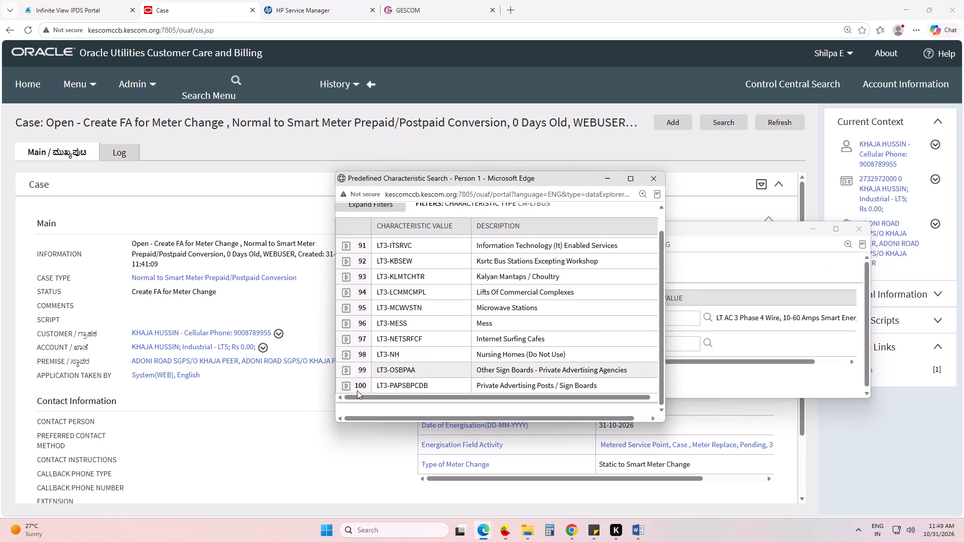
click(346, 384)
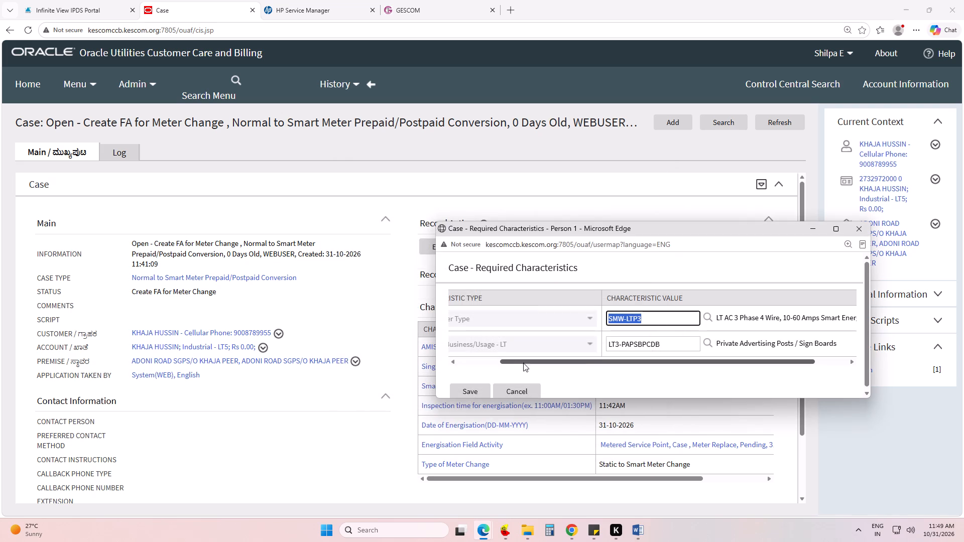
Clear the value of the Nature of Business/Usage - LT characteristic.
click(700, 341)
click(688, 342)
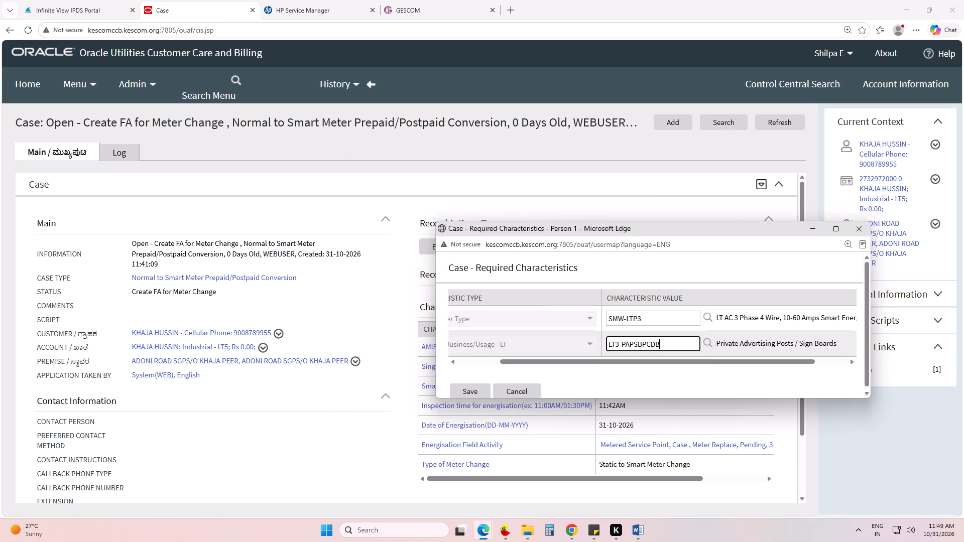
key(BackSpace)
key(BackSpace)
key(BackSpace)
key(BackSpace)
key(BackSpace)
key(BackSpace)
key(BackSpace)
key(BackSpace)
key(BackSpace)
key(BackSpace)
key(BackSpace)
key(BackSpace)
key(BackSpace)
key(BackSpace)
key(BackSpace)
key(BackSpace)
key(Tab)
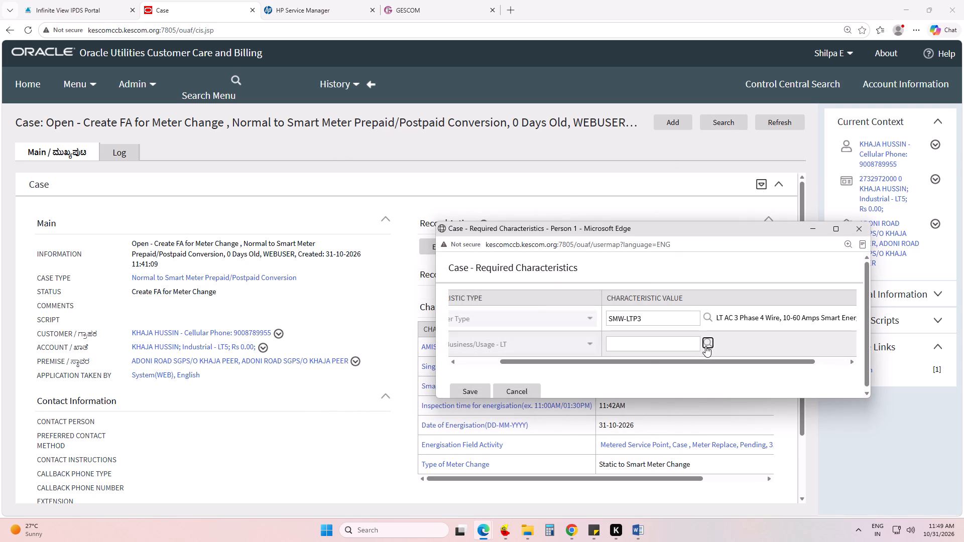
Reopen the Nature of Business/Usage - LT lookup and examine its predefined values for one matching the Industrial LT5 account.
click(707, 345)
scroll(474, 300, up, 4)
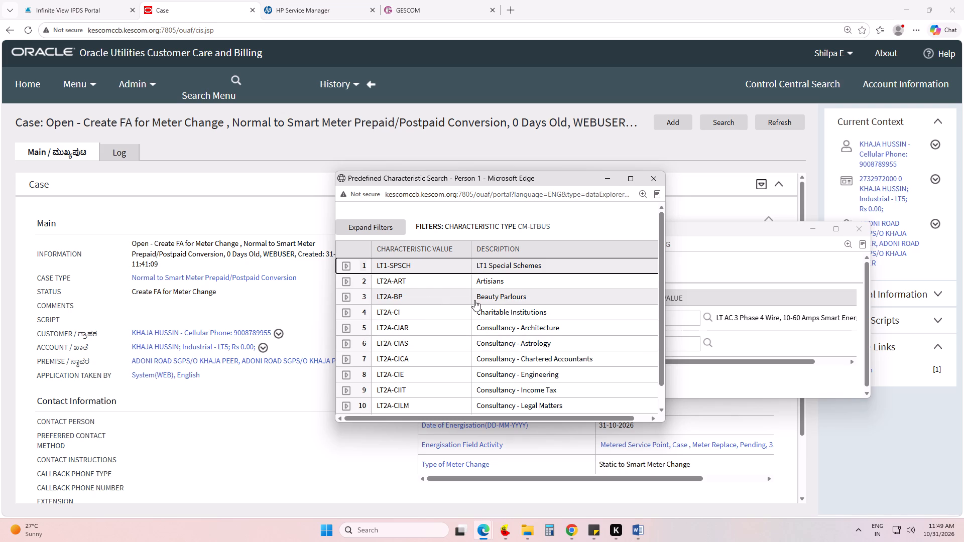
scroll(474, 300, down, 18)
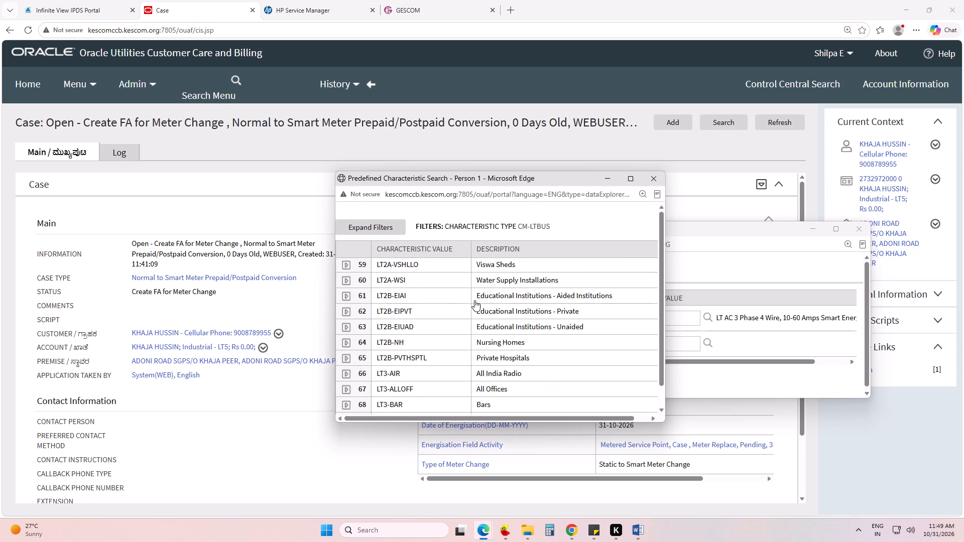
scroll(474, 300, down, 18)
scroll(470, 304, up, 3)
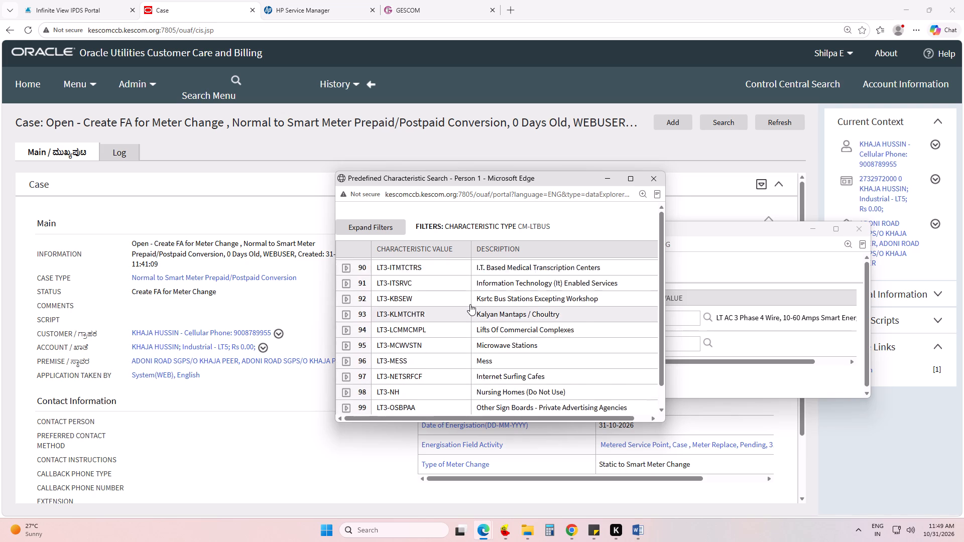
scroll(470, 304, up, 16)
scroll(470, 304, down, 1)
scroll(470, 304, up, 7)
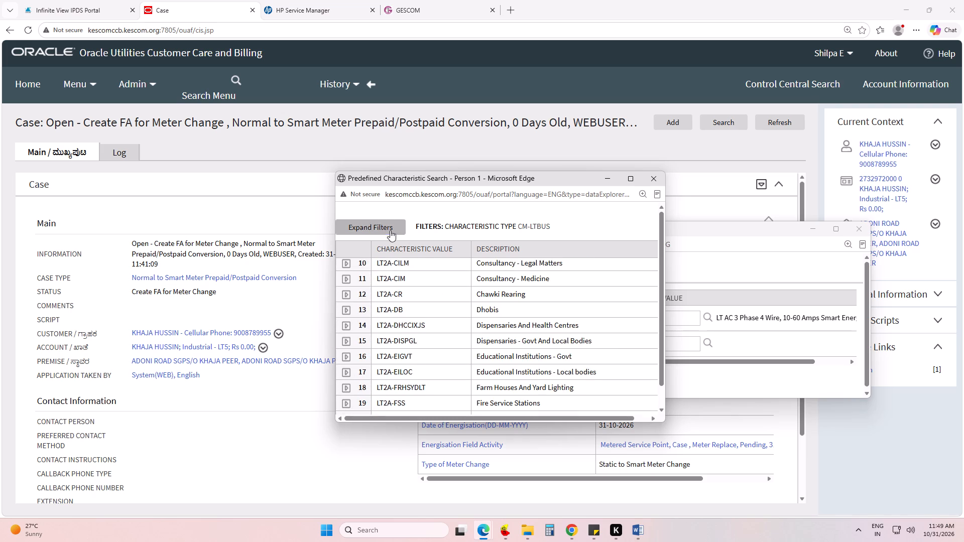
Filter the predefined Nature of Business/Usage - LT values by characteristic value LT5.
click(390, 230)
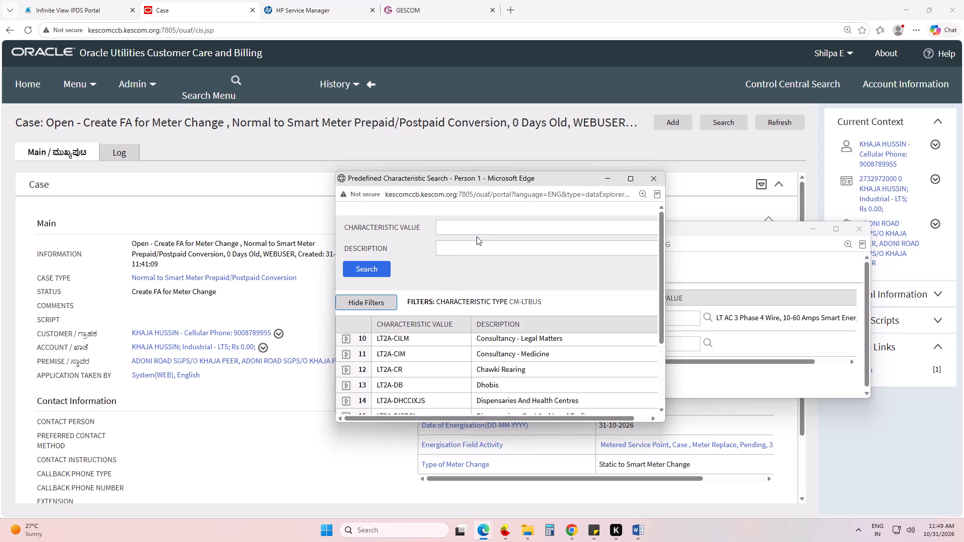
click(476, 236)
click(477, 229)
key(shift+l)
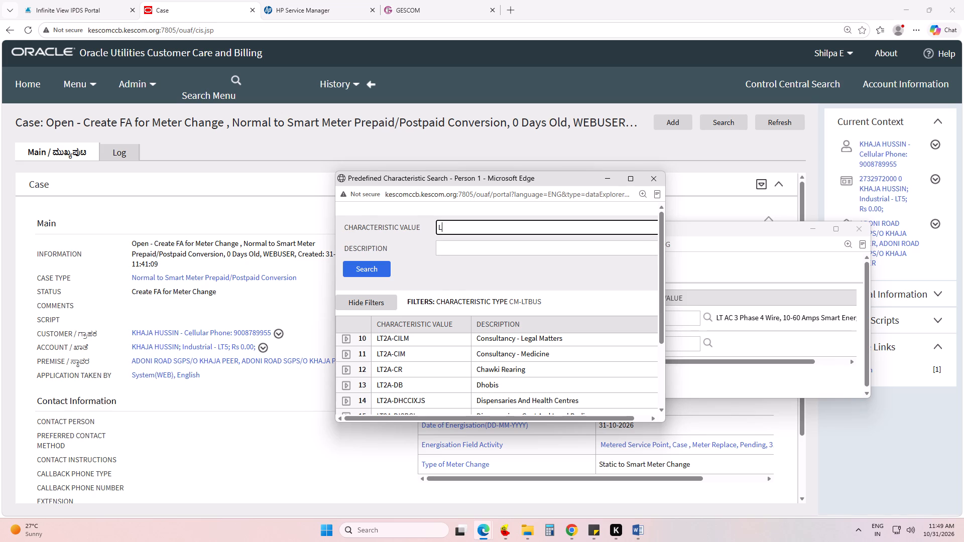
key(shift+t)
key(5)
key(Tab)
click(363, 264)
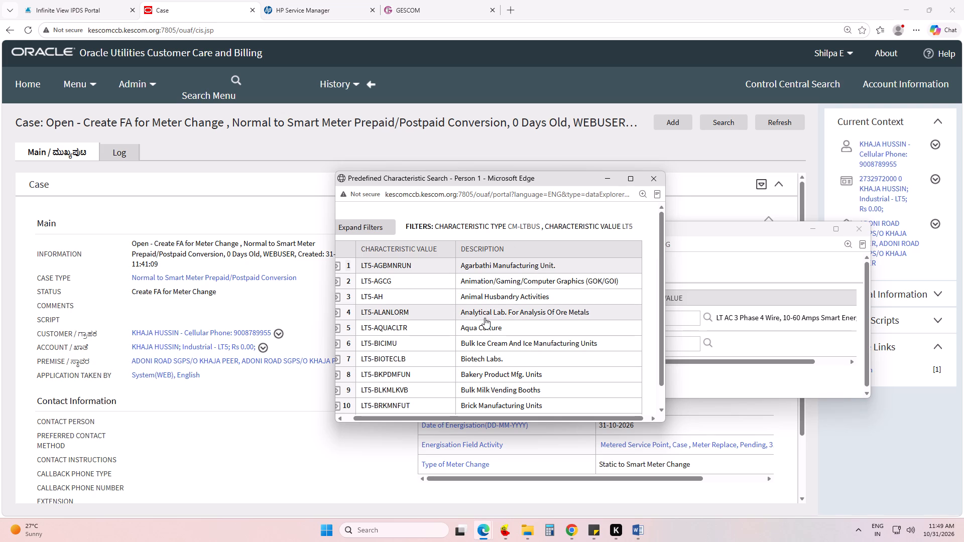
Find the Workshops entry among the LT5 values and choose LT5-WRSHPS as the Nature of Business/Usage - LT.
scroll(485, 318, down, 16)
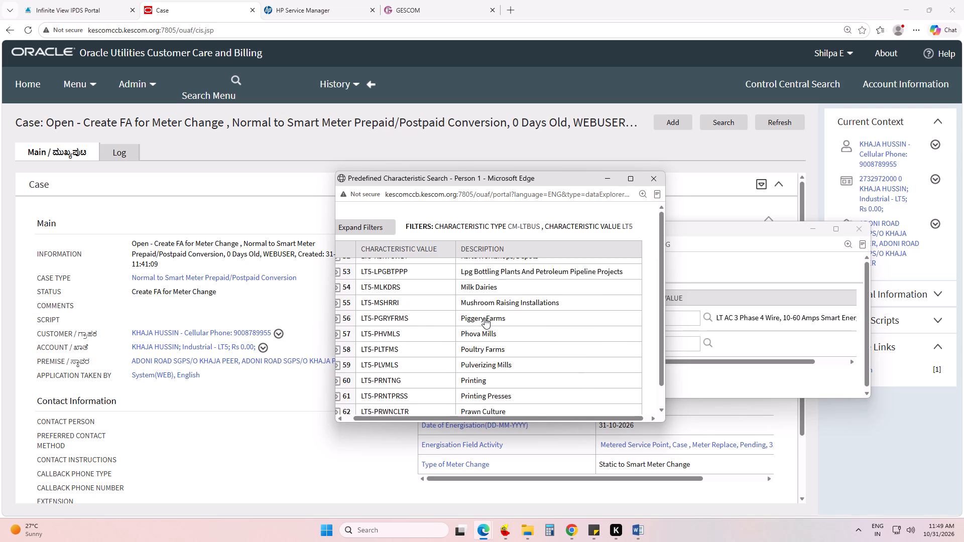
scroll(485, 318, down, 18)
scroll(485, 318, down, 6)
scroll(434, 358, down, 6)
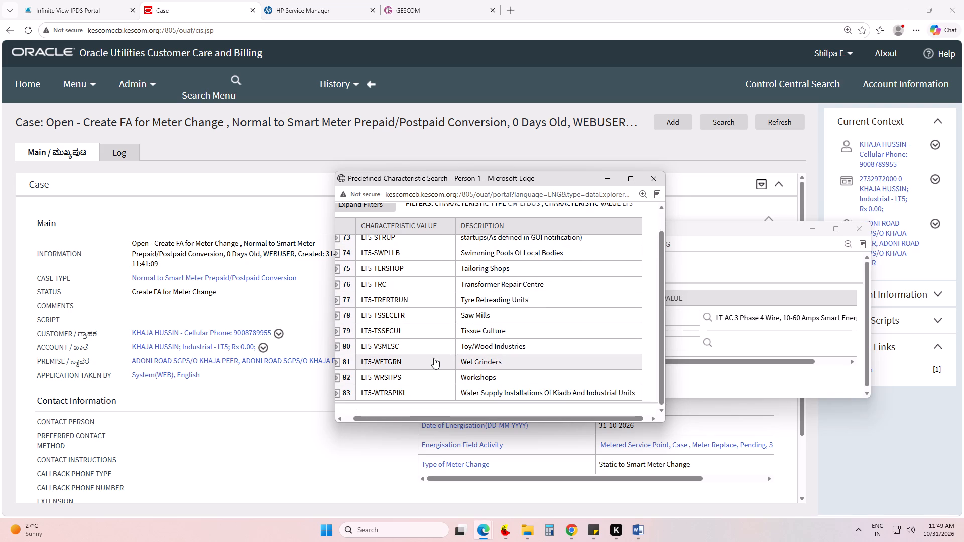
scroll(441, 363, up, 12)
scroll(441, 363, down, 7)
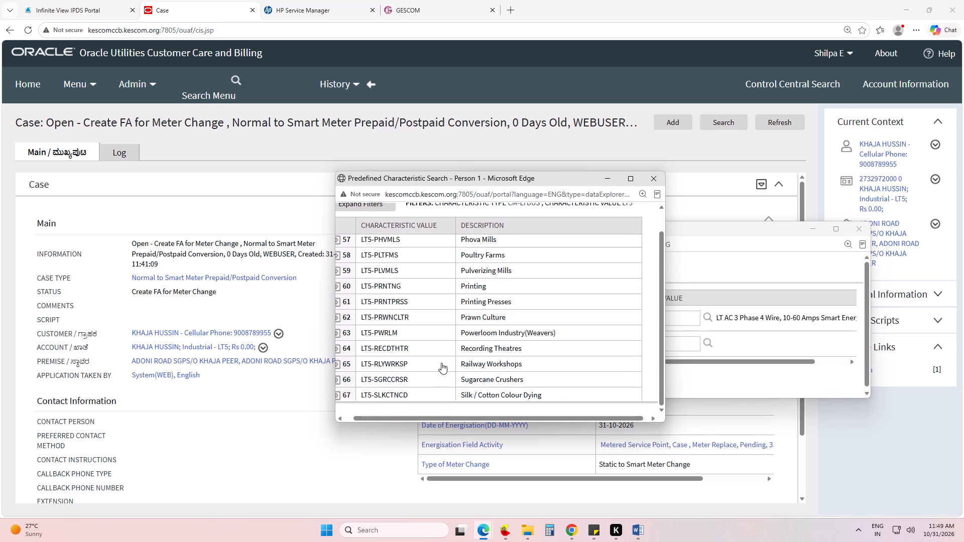
scroll(441, 363, down, 19)
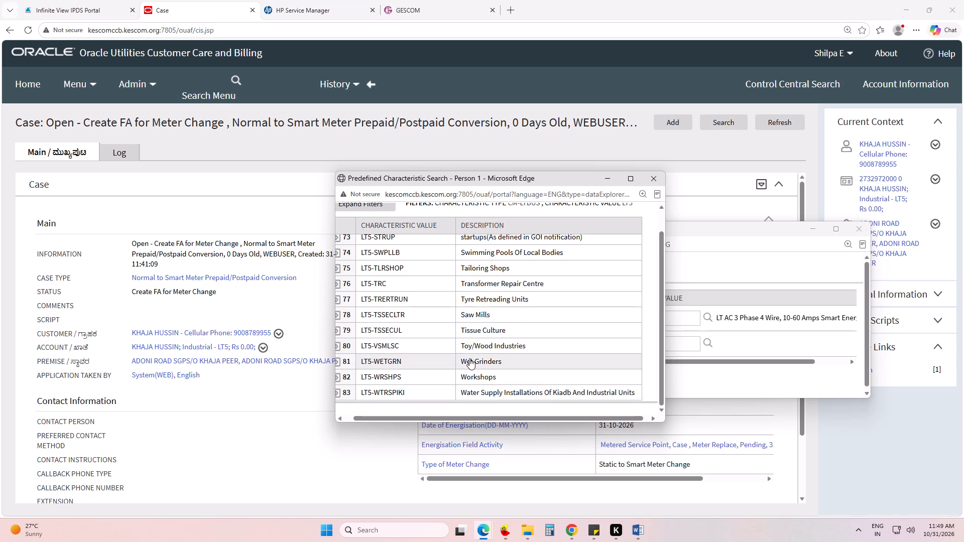
scroll(478, 334, down, 5)
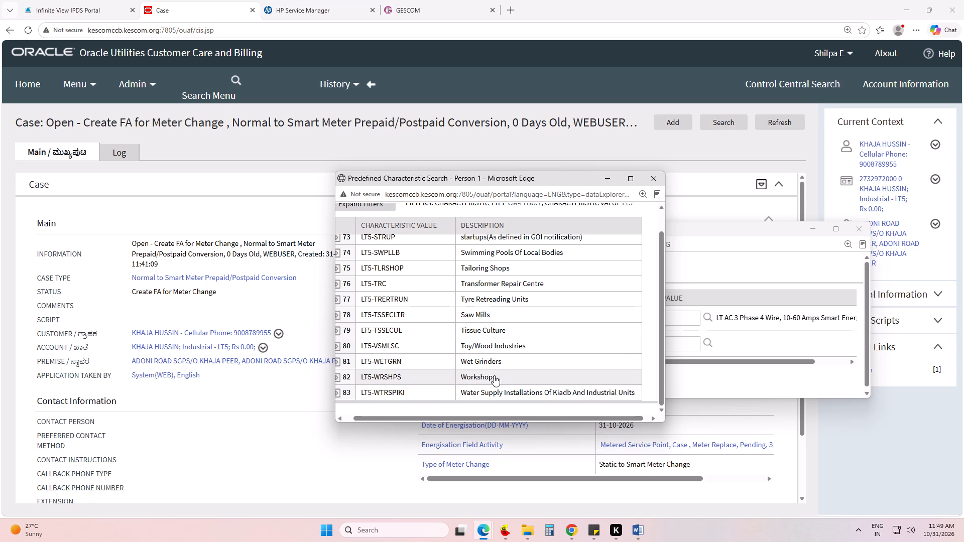
click(494, 375)
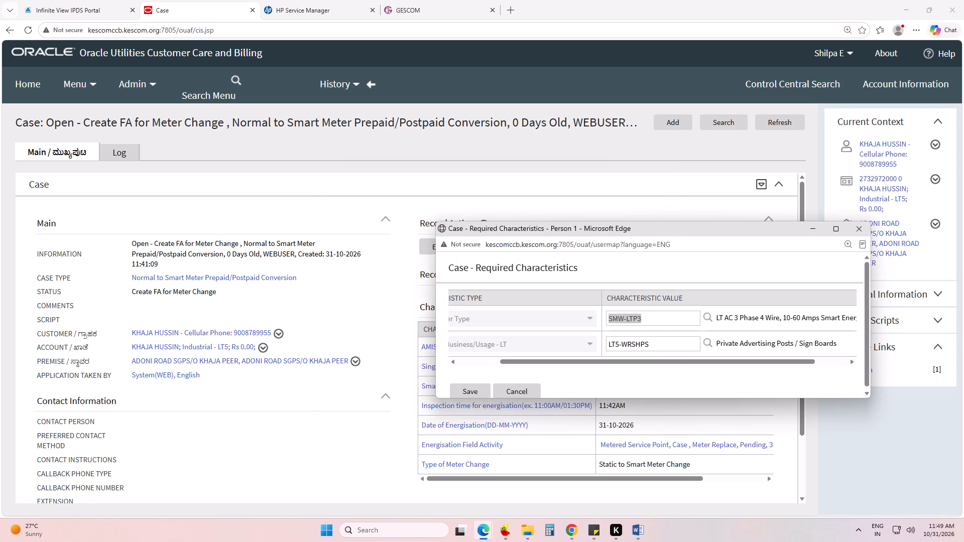
Save the case's required characteristics with Smart Meter Type SMW-LTP3 and Nature of Business/Usage - LT LT5-WRSHPS.
click(670, 377)
scroll(597, 354, down, 4)
click(595, 367)
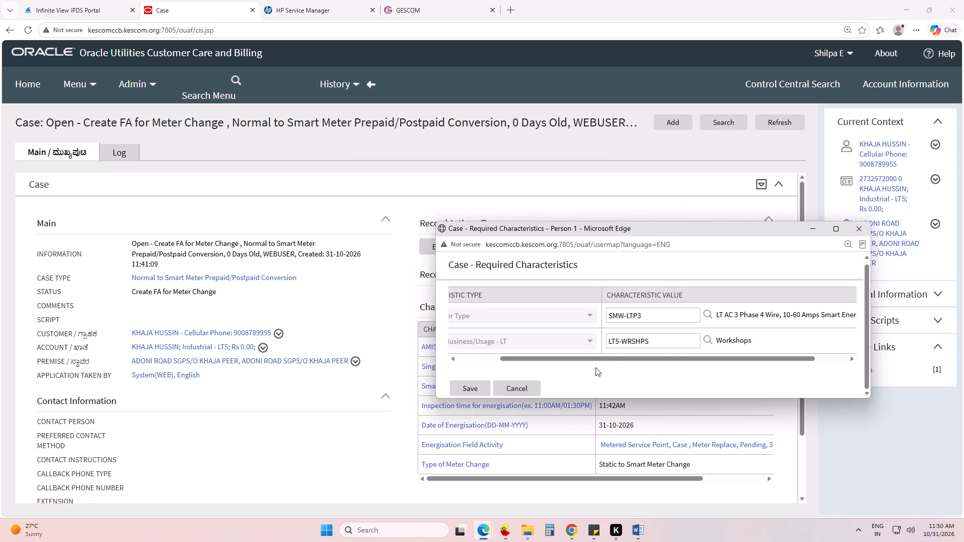
click(468, 382)
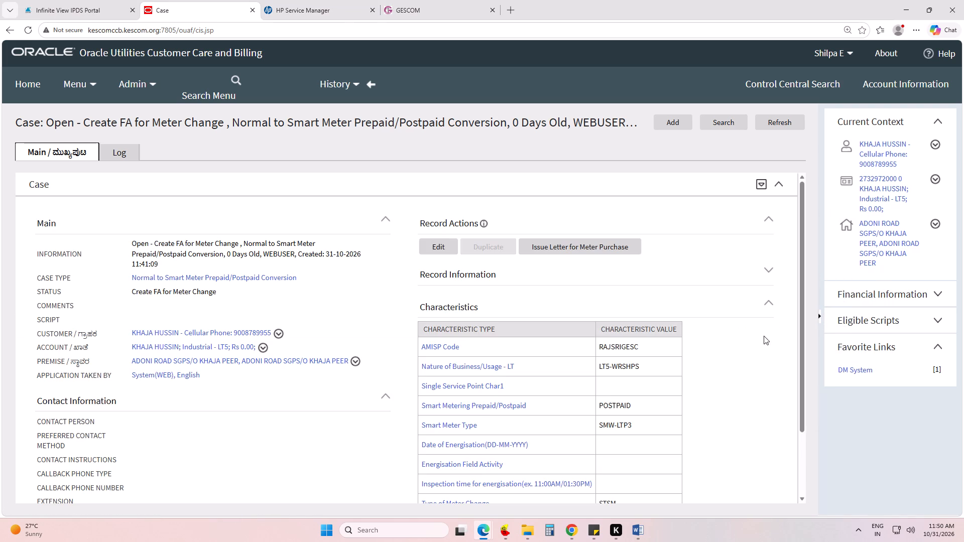
Try to move the conversion case forward with Issue Letter for Meter Purchase.
click(615, 251)
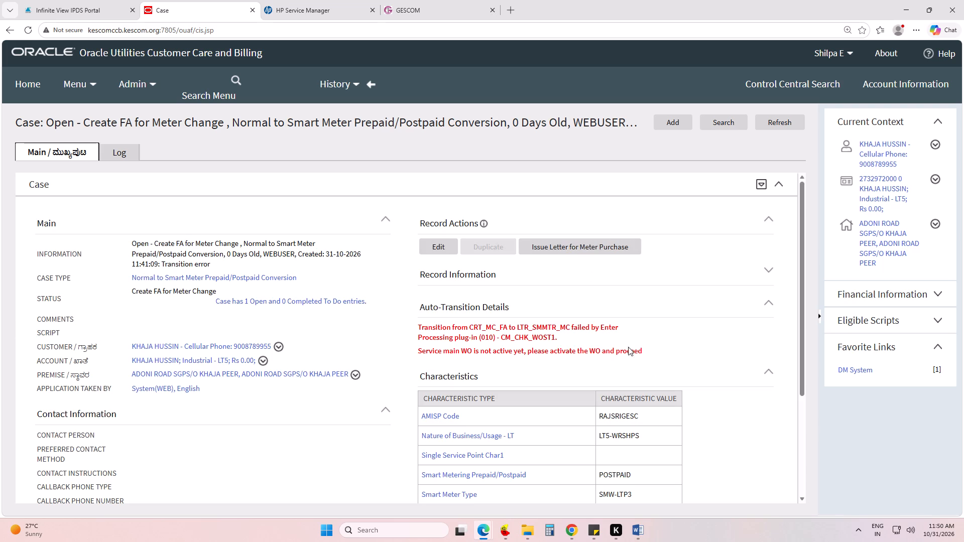
click(452, 491)
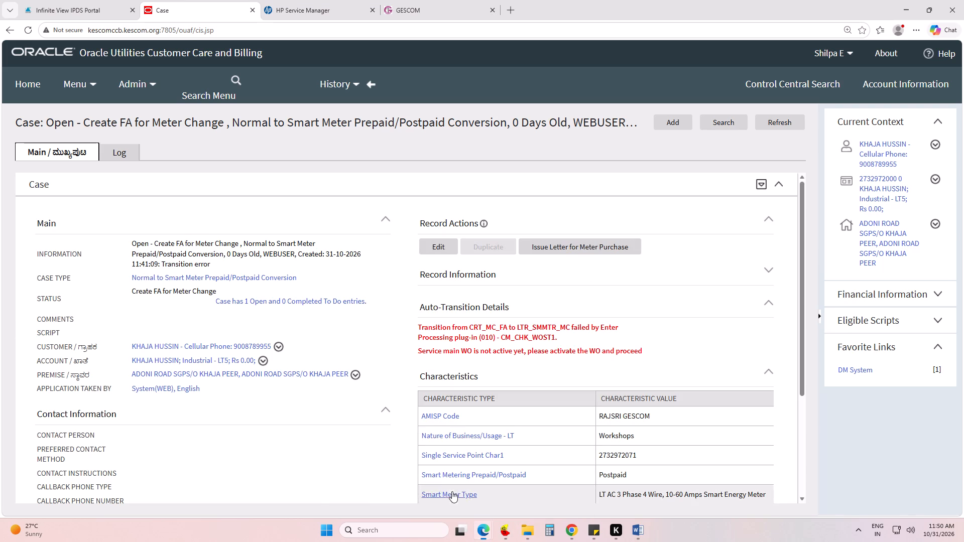
Switch to the Infinite View IPDS Portal dashboard.
click(104, 0)
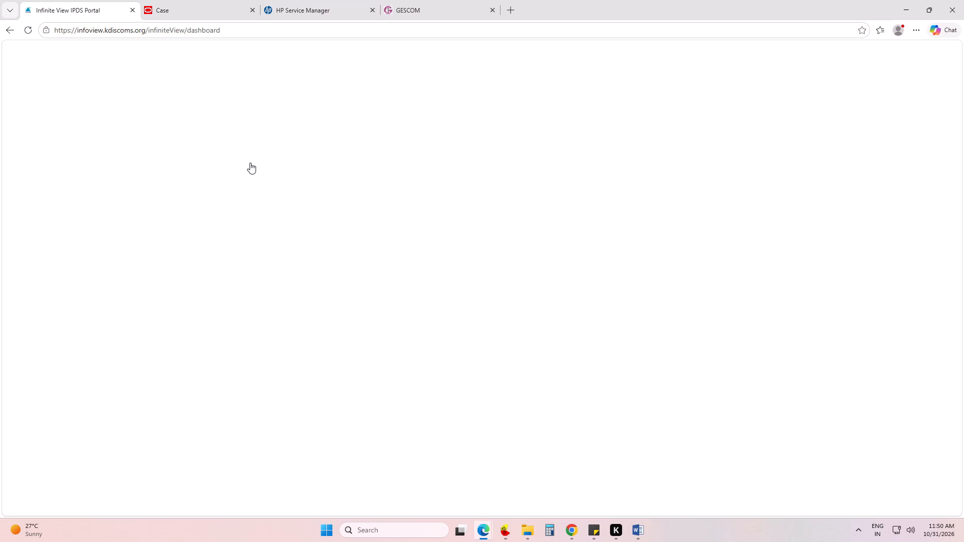
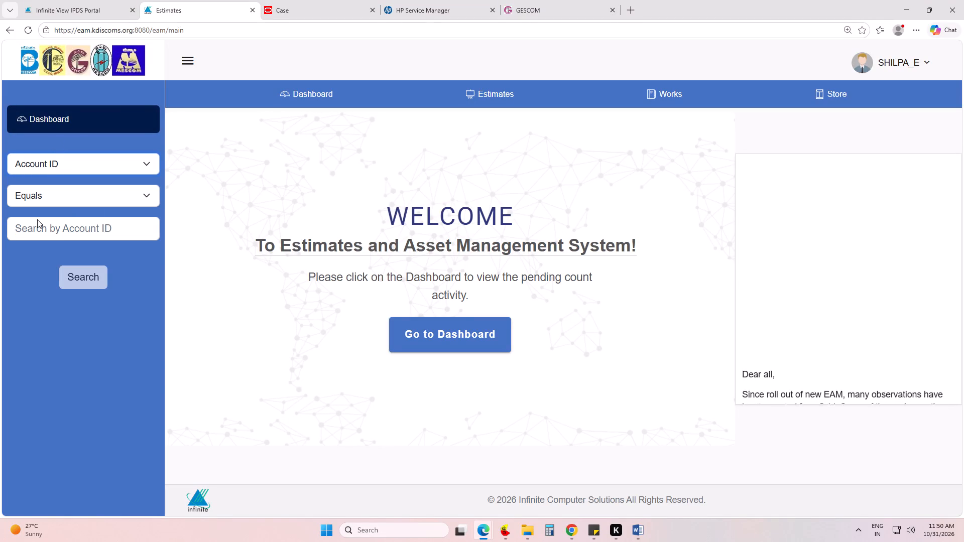
Search the pending activities by the consumer's Account ID and open the matching Work Order Form.
click(37, 222)
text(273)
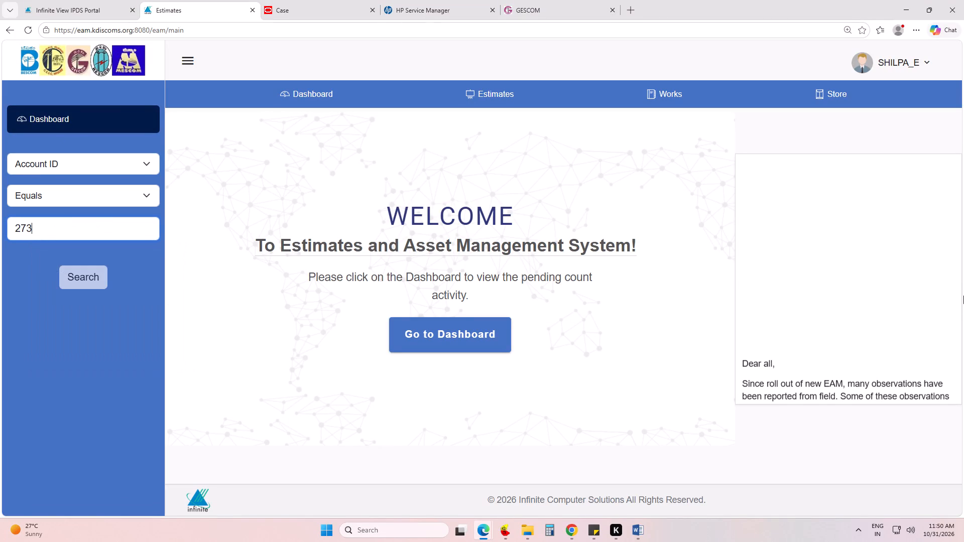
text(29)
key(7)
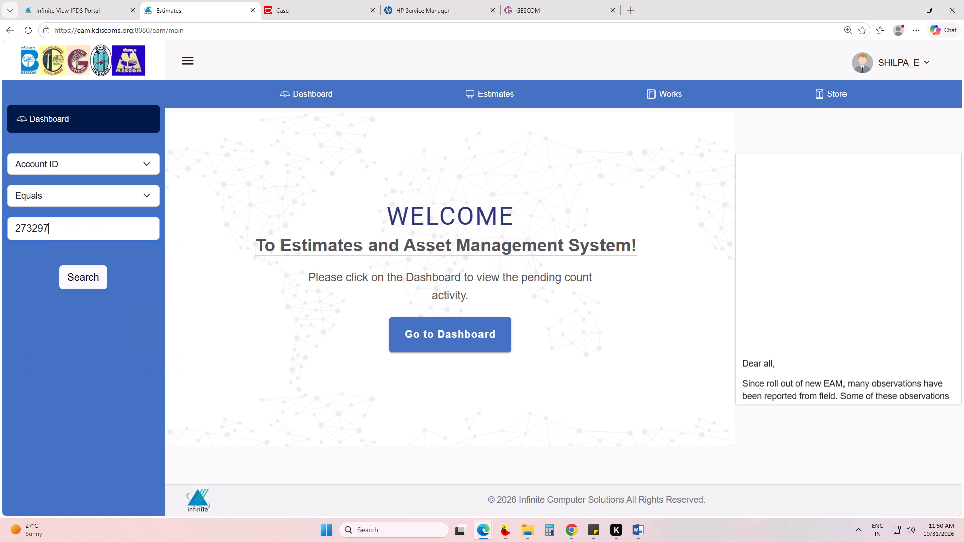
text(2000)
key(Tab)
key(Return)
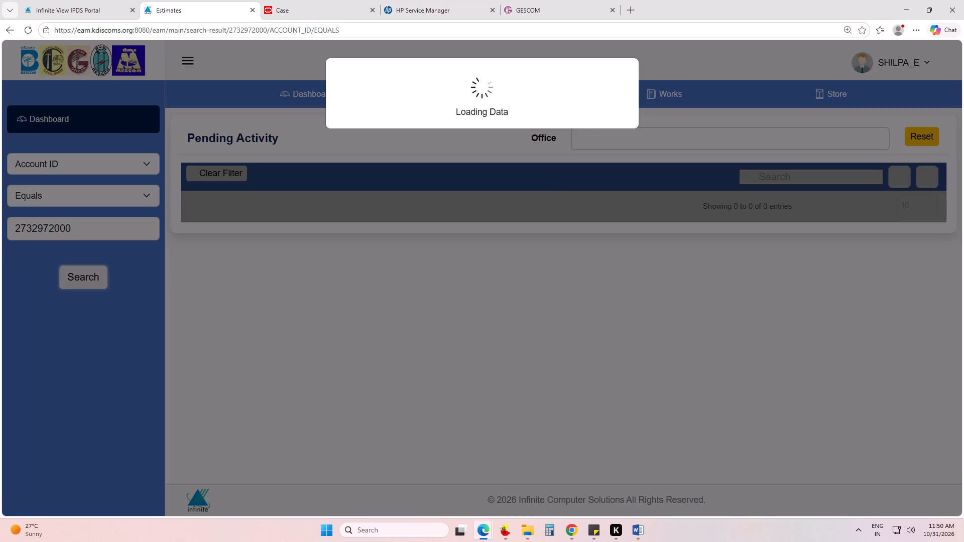
click(254, 267)
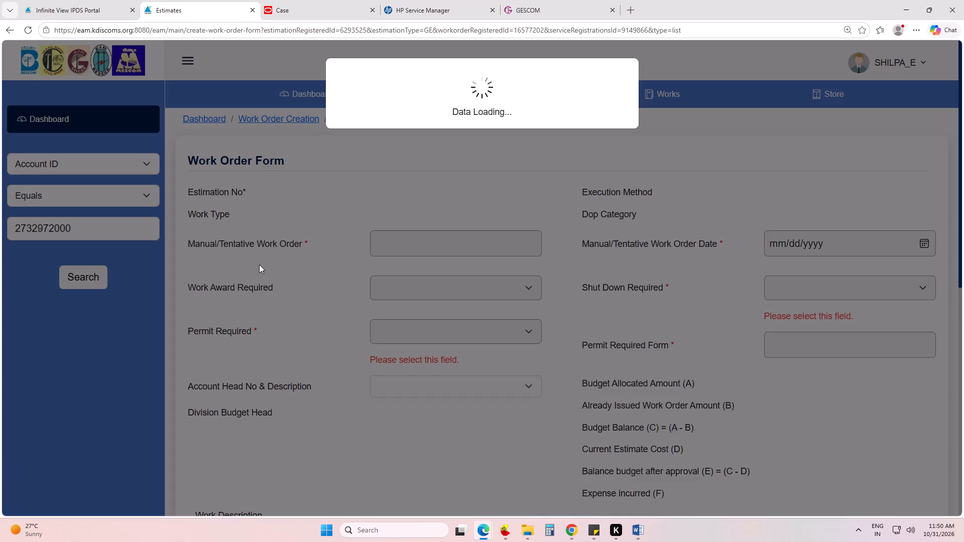
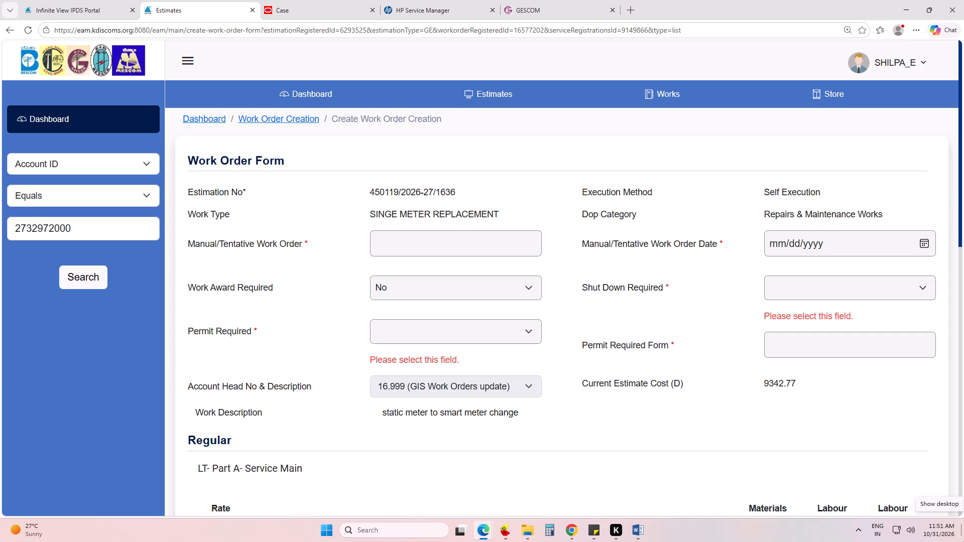
Return to the consumer's billing case in Oracle Utilities, open the Account Information and examine the customer and premise details.
click(274, 0)
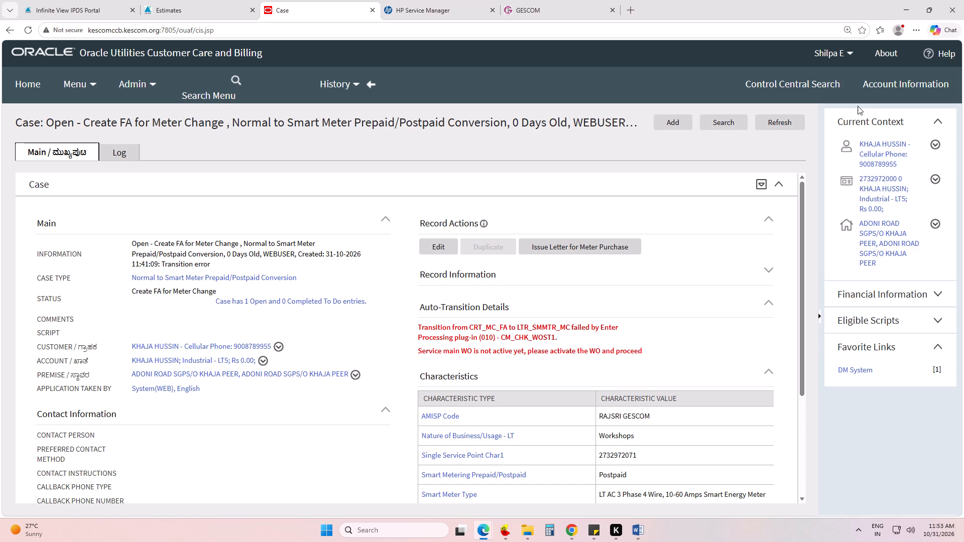
click(904, 87)
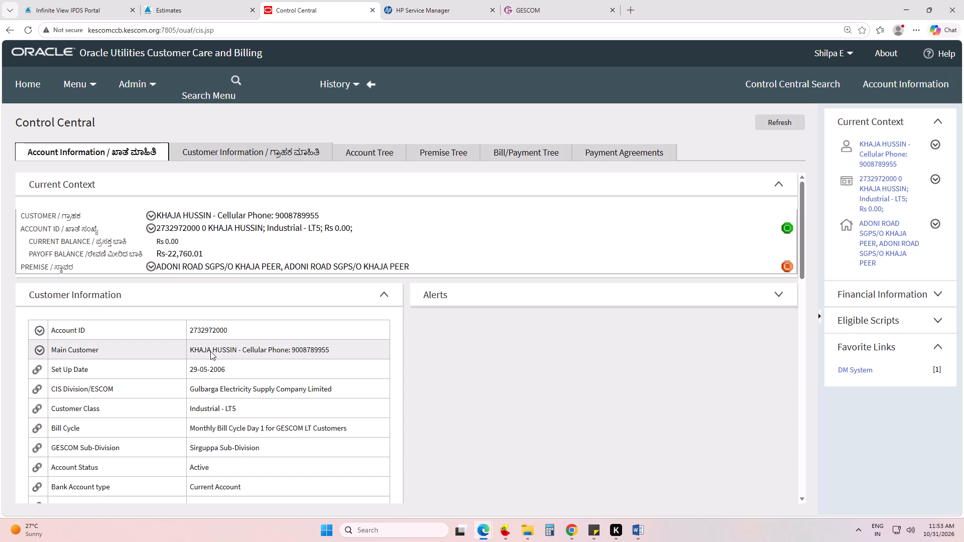
scroll(279, 315, down, 2)
scroll(278, 393, down, 2)
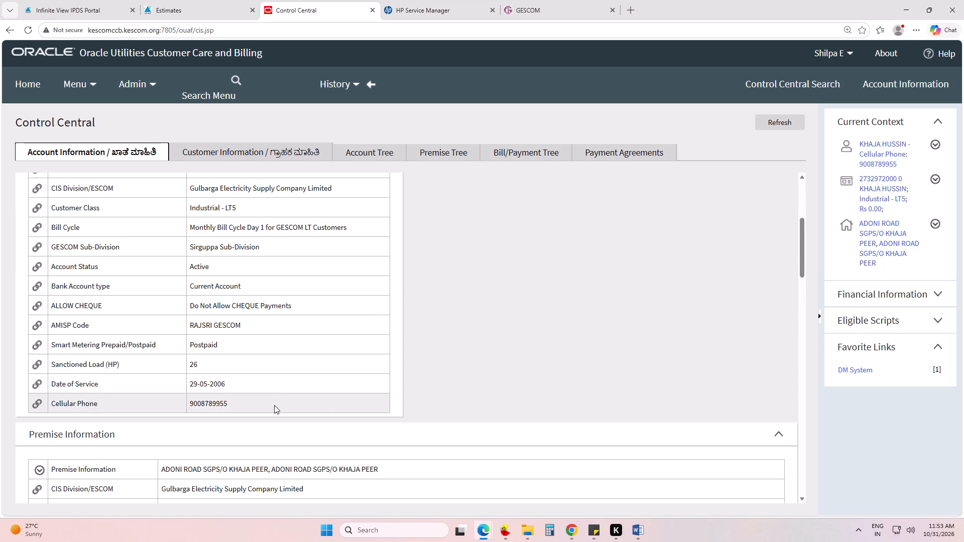
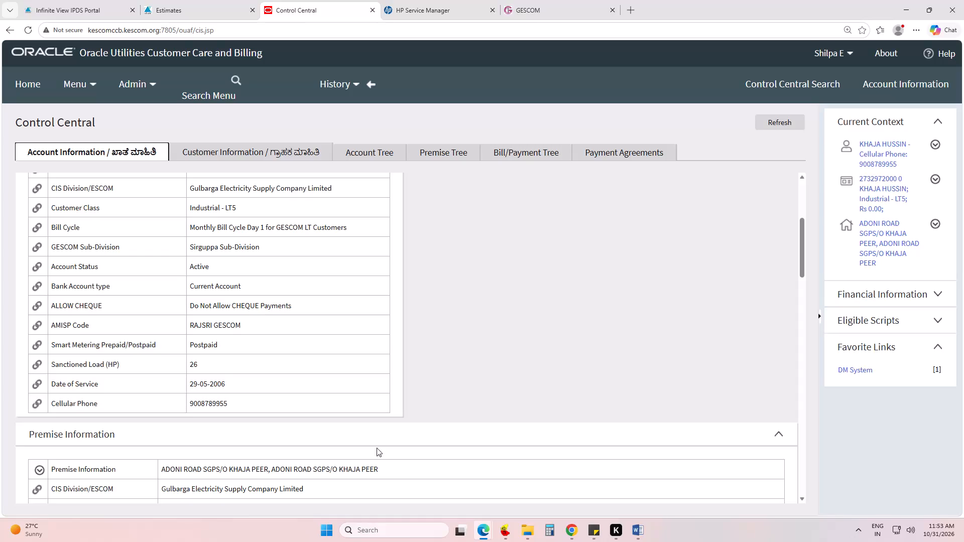
Return to the work order form and enter MC-SGP06 as the manual/tentative work order, dated 10/31/2026.
click(163, 1)
click(403, 244)
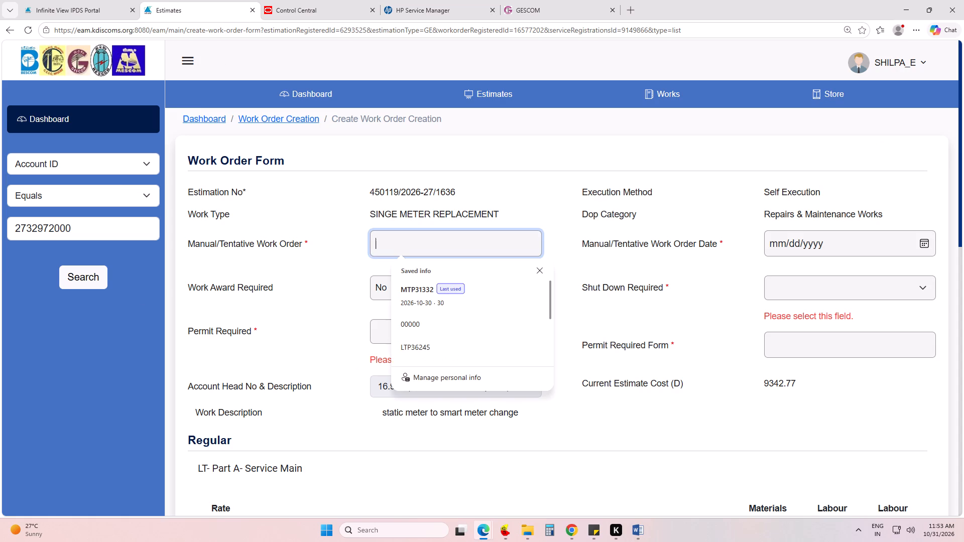
text(MC)
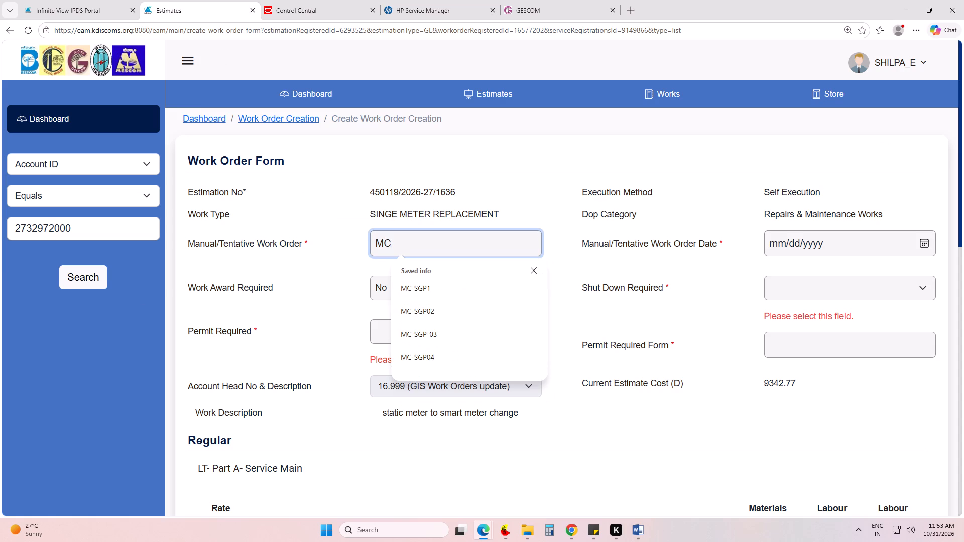
text(-S)
text(GP)
text(06)
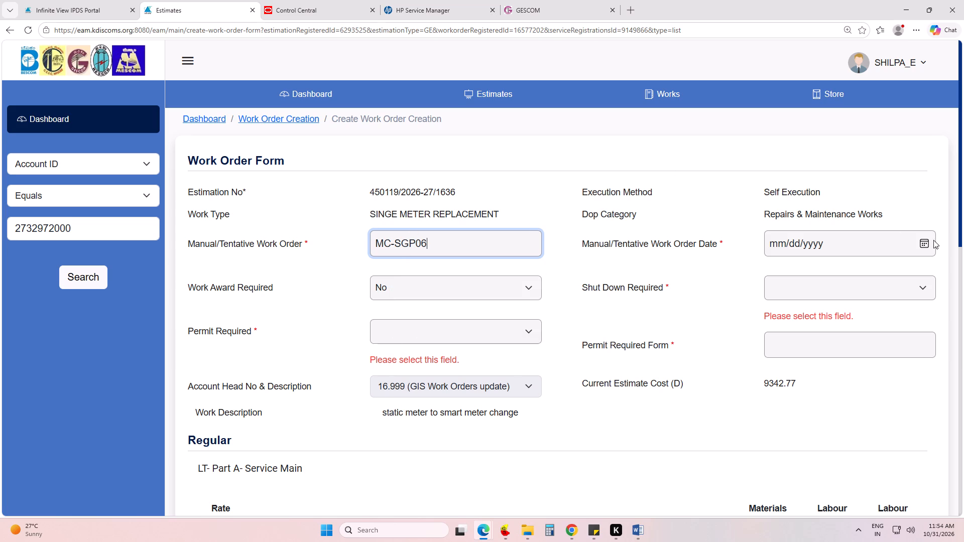
click(921, 246)
click(885, 381)
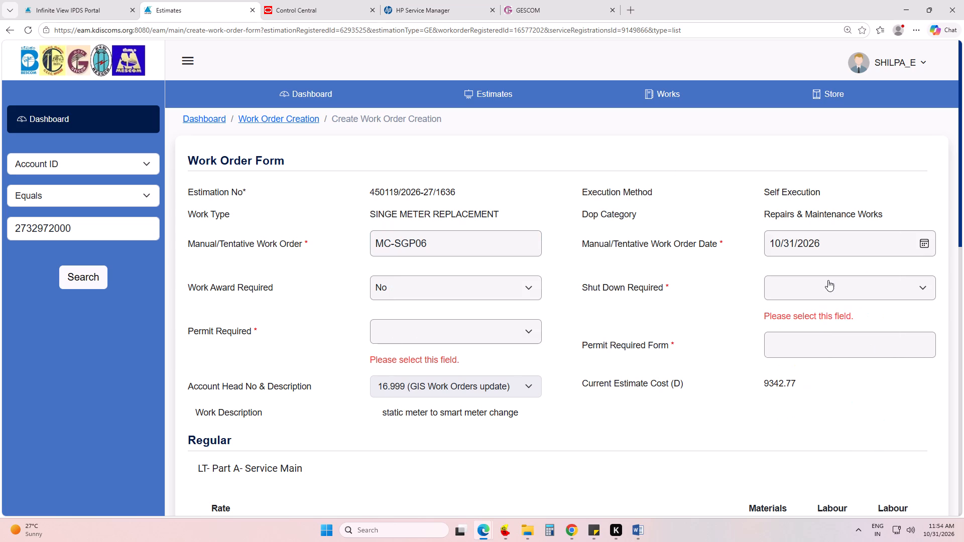
Set both Shut Down Required and Permit Required to No in the work order form.
click(828, 293)
click(795, 332)
click(507, 332)
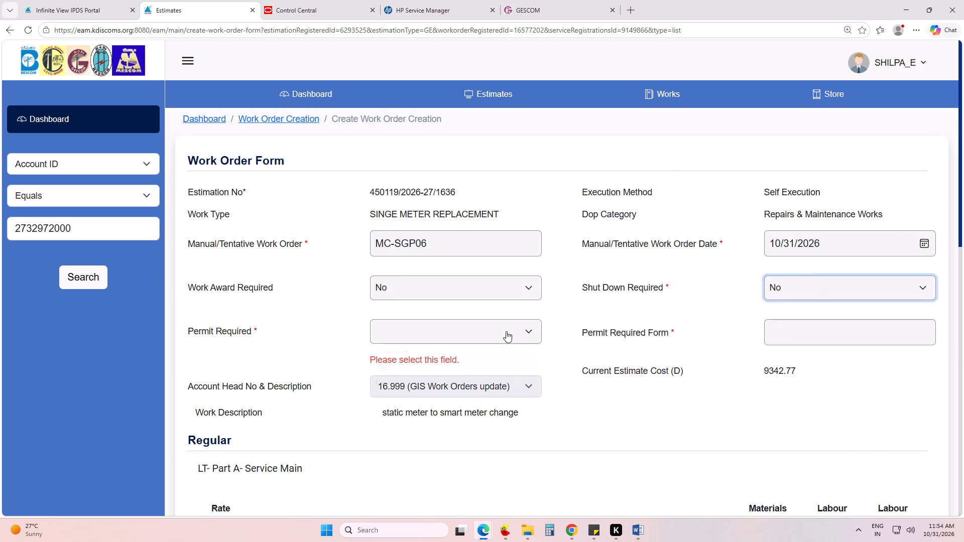
click(455, 387)
click(553, 413)
Set the work order's priority to Meduim.
scroll(549, 411, down, 6)
scroll(480, 416, down, 6)
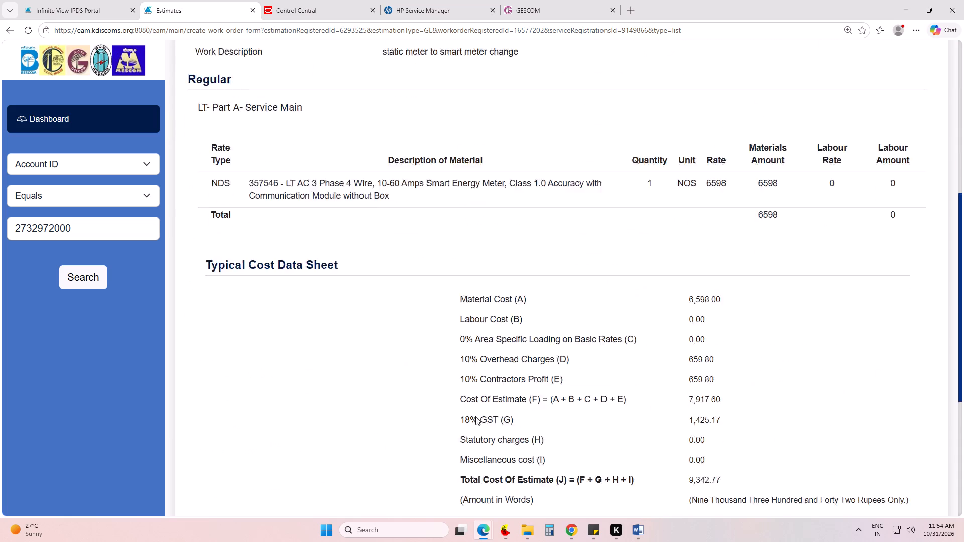
click(447, 306)
click(414, 354)
click(420, 326)
click(439, 314)
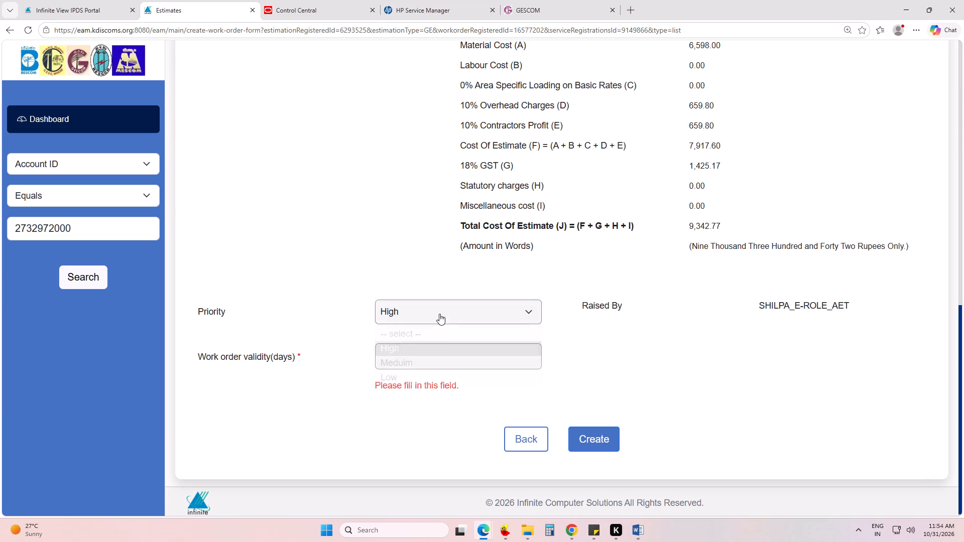
click(417, 366)
click(417, 359)
click(437, 323)
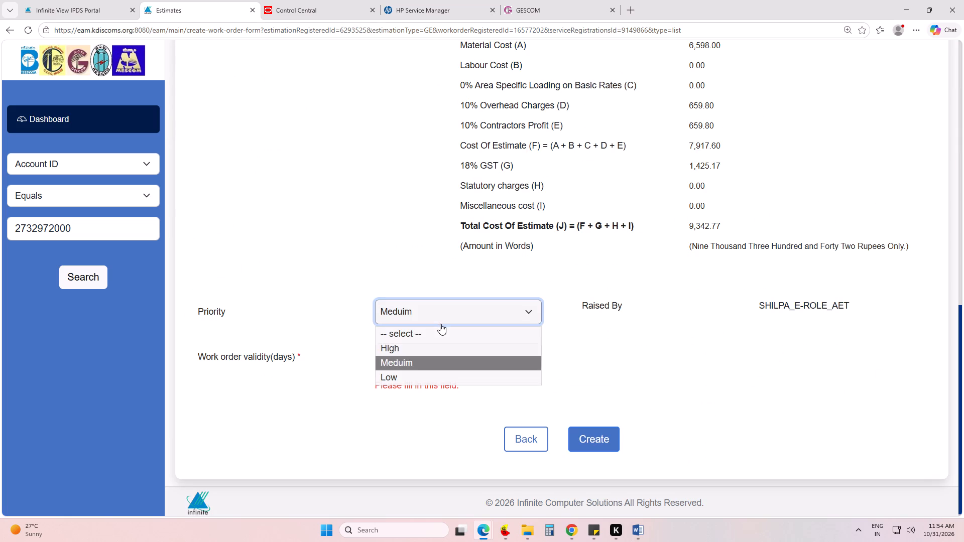
click(571, 356)
Enter a work order validity of 30 days and create the work order.
click(421, 376)
click(424, 360)
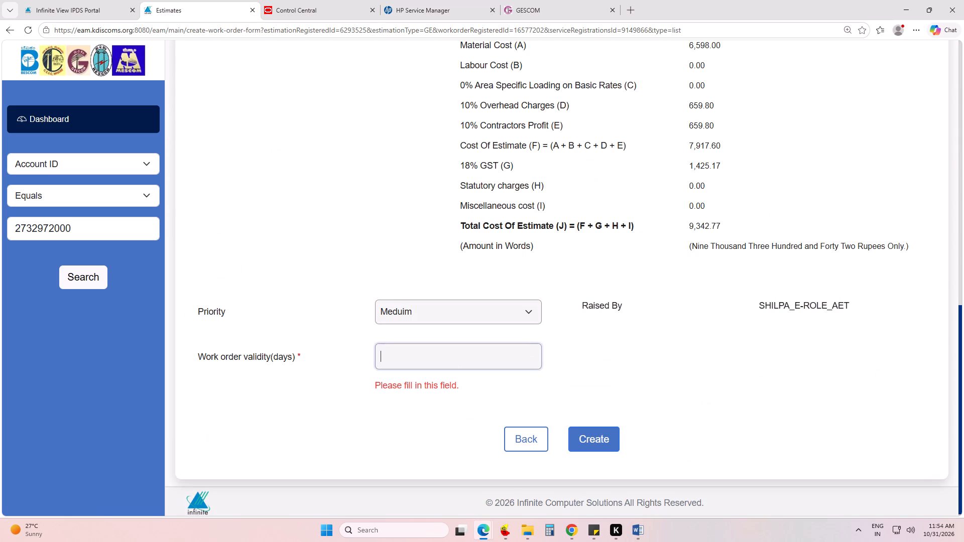
text(30)
key(Tab)
key(Tab)
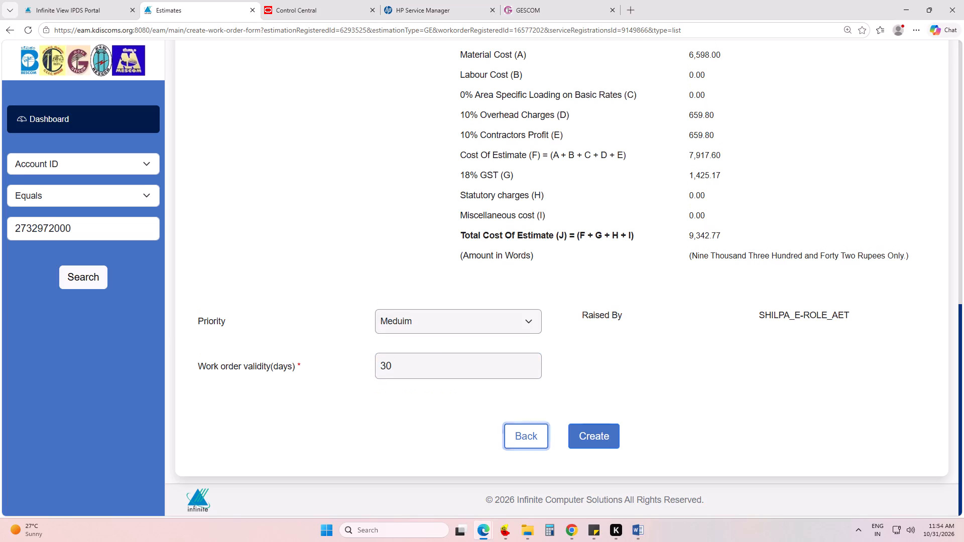
key(Return)
key(Return)
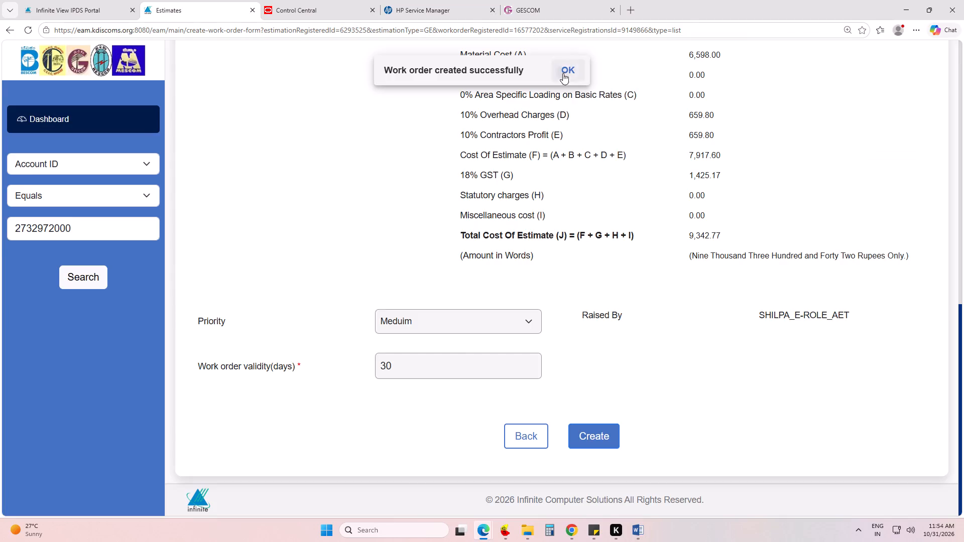
click(563, 73)
Switch to the approver's session in Google Chrome, search the consumer's account ID again and open its work order for approval.
click(572, 524)
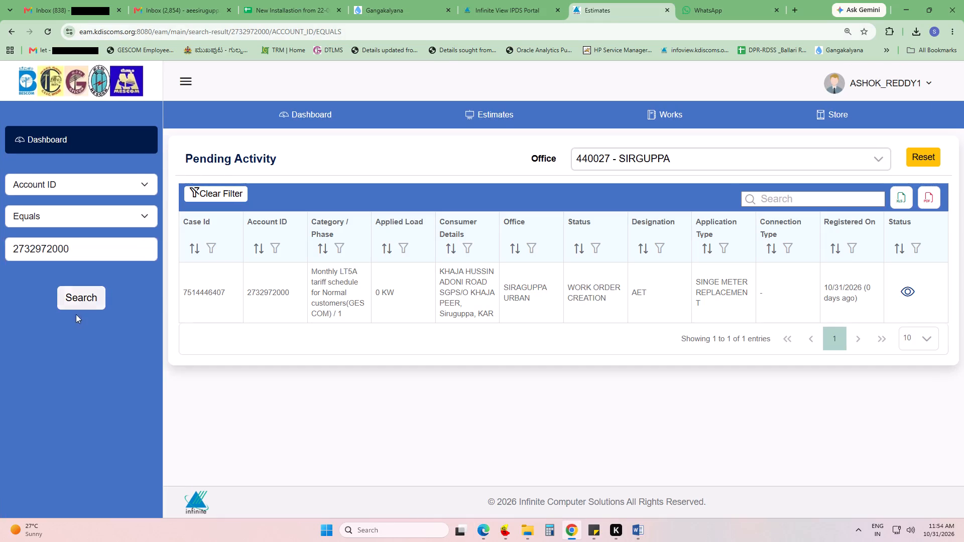
click(281, 117)
click(80, 292)
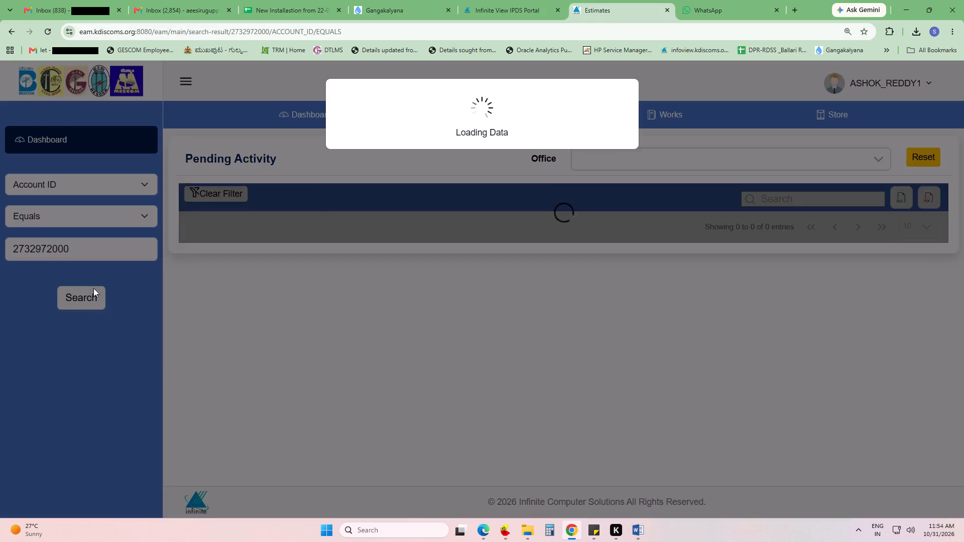
click(273, 298)
click(274, 294)
Approve the meter replacement work order with the remark "ok".
scroll(431, 339, down, 2)
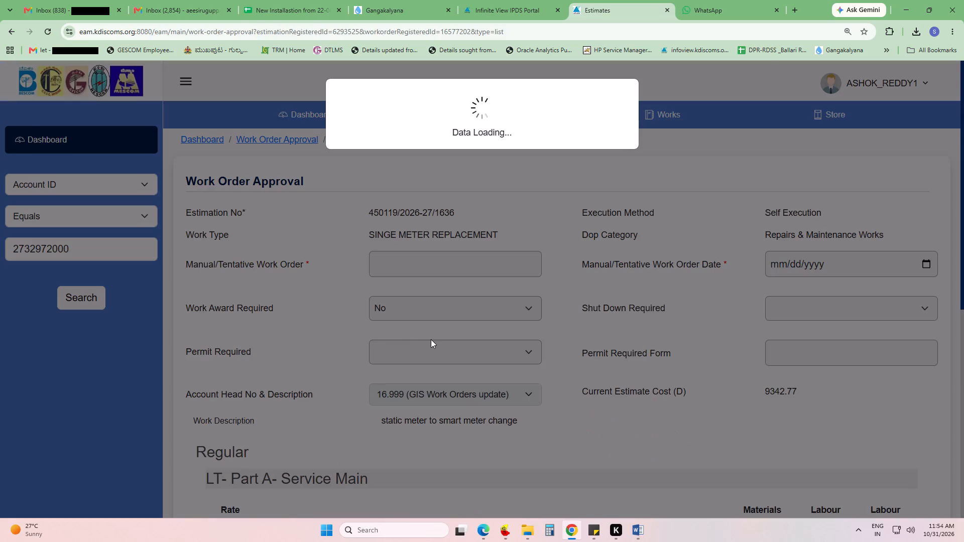
scroll(431, 339, down, 17)
click(542, 458)
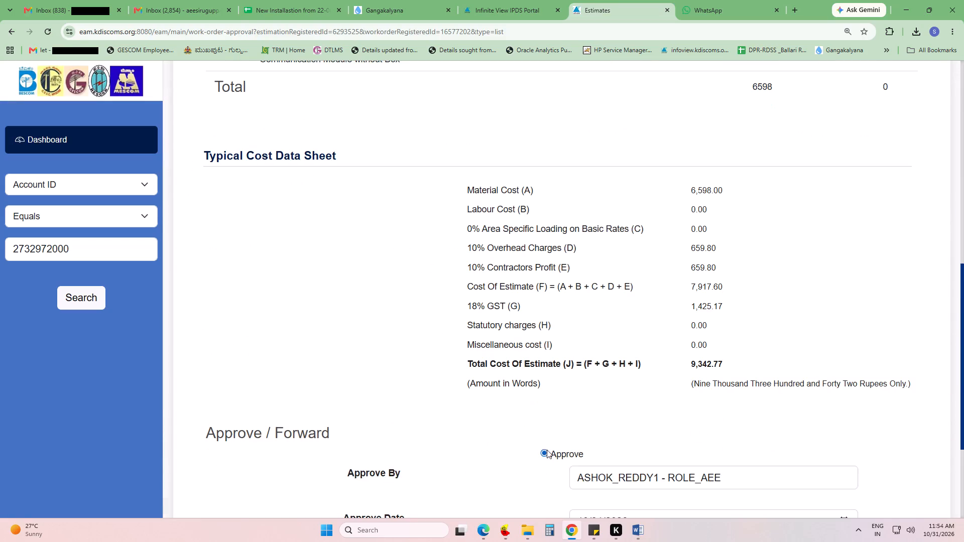
scroll(681, 409, down, 8)
click(632, 415)
text(ok)
key(Tab)
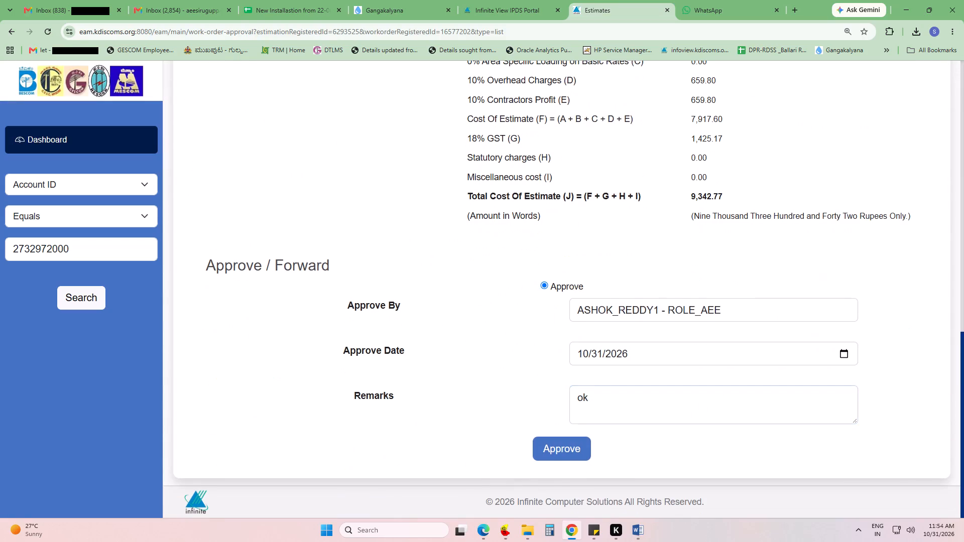
key(Return)
key(Return)
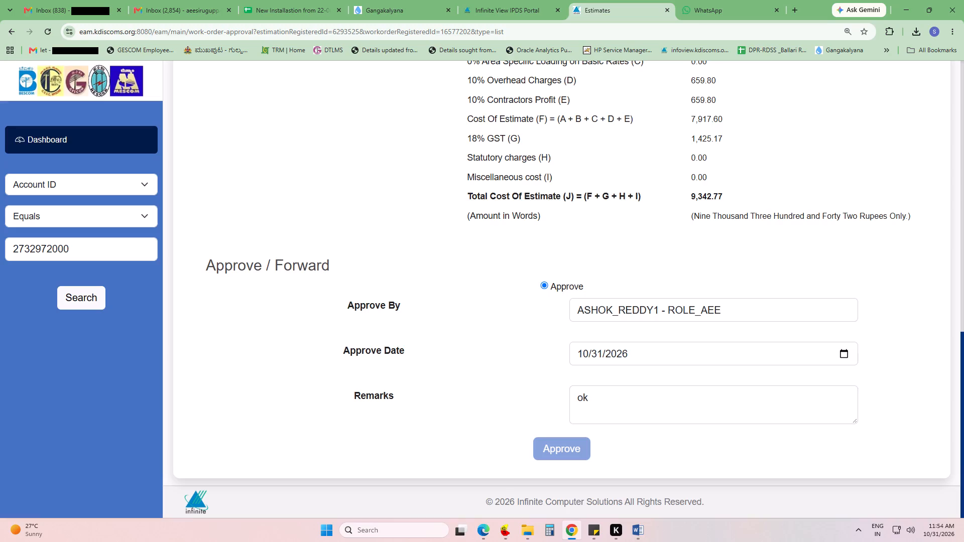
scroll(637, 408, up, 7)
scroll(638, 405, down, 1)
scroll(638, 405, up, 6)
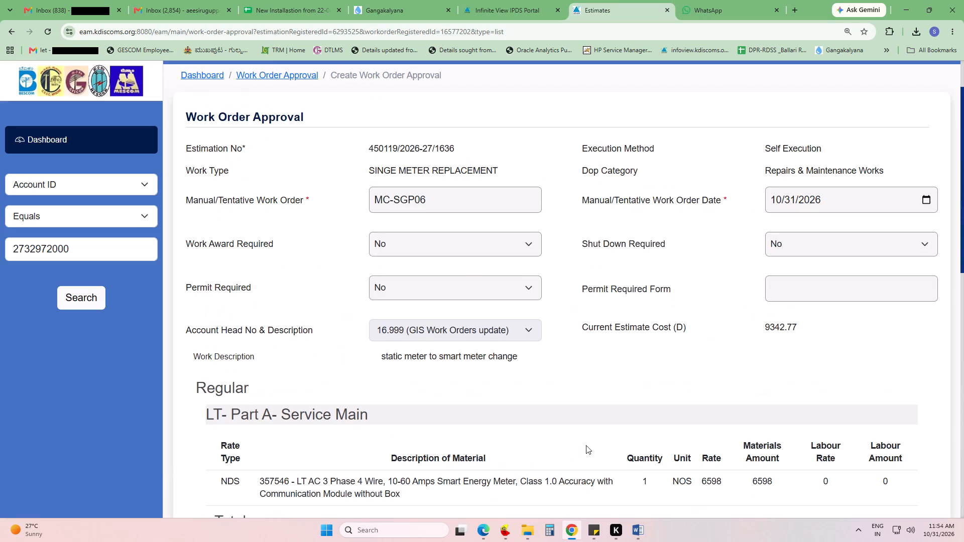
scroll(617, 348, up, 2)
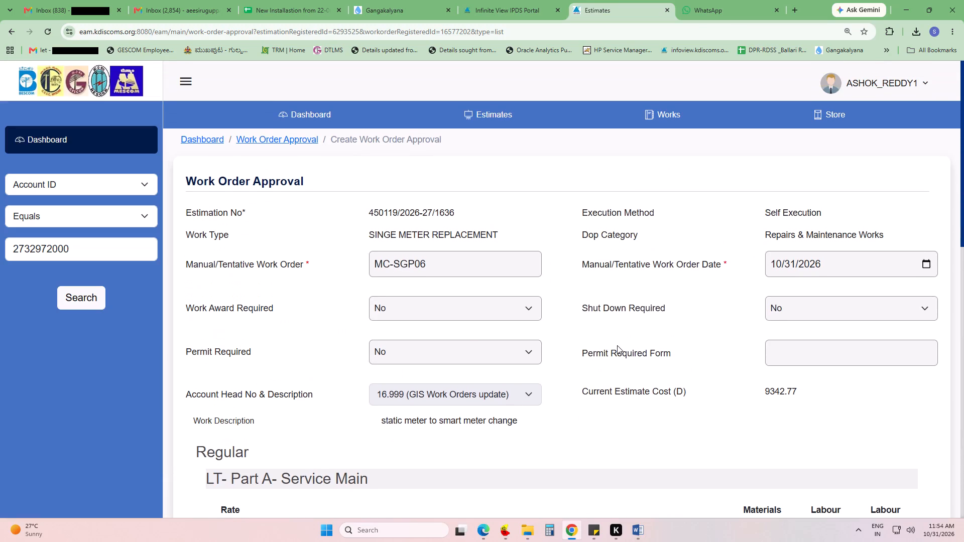
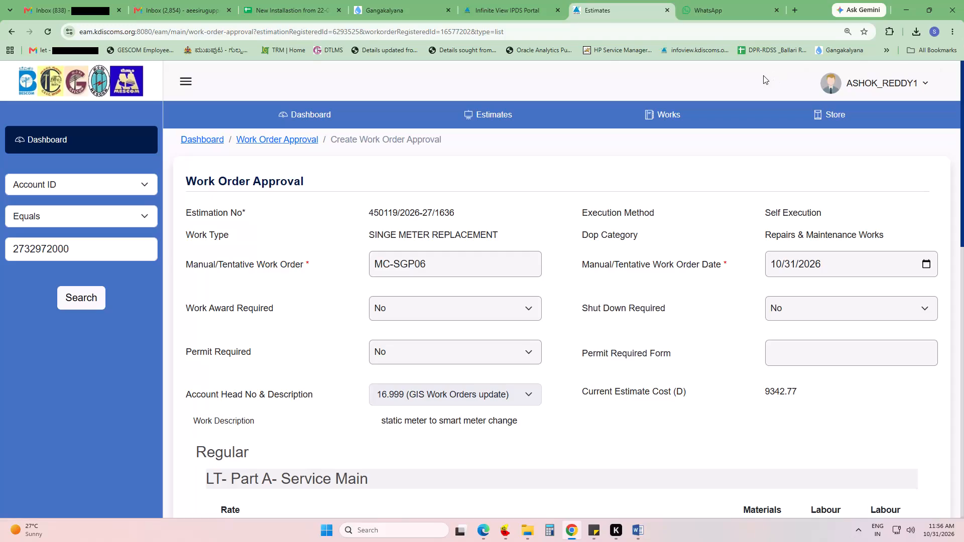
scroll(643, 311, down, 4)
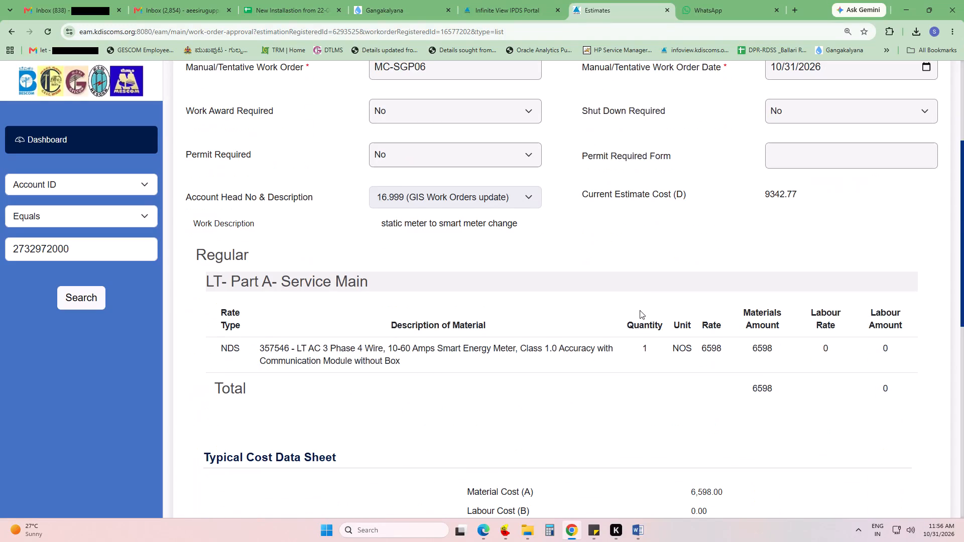
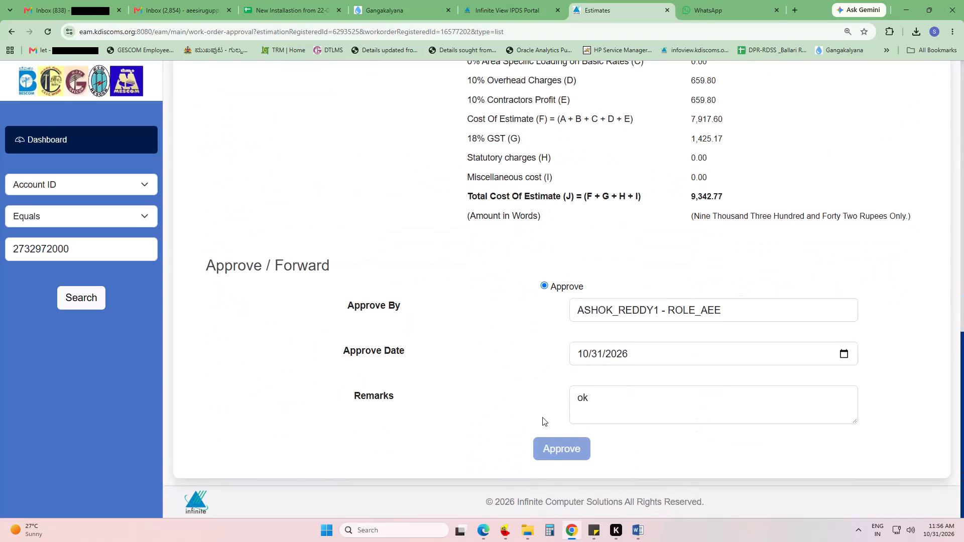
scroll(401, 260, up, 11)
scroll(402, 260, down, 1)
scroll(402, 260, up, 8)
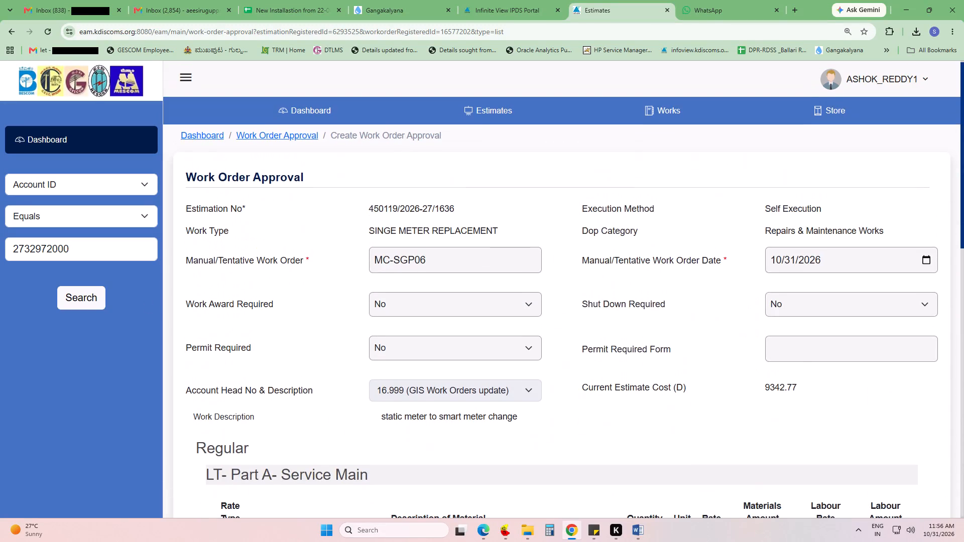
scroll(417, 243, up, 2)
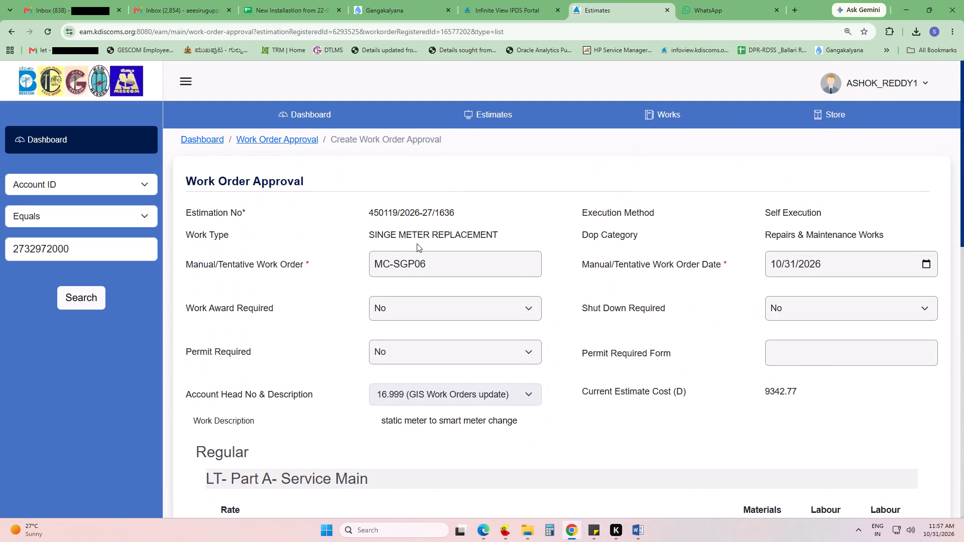
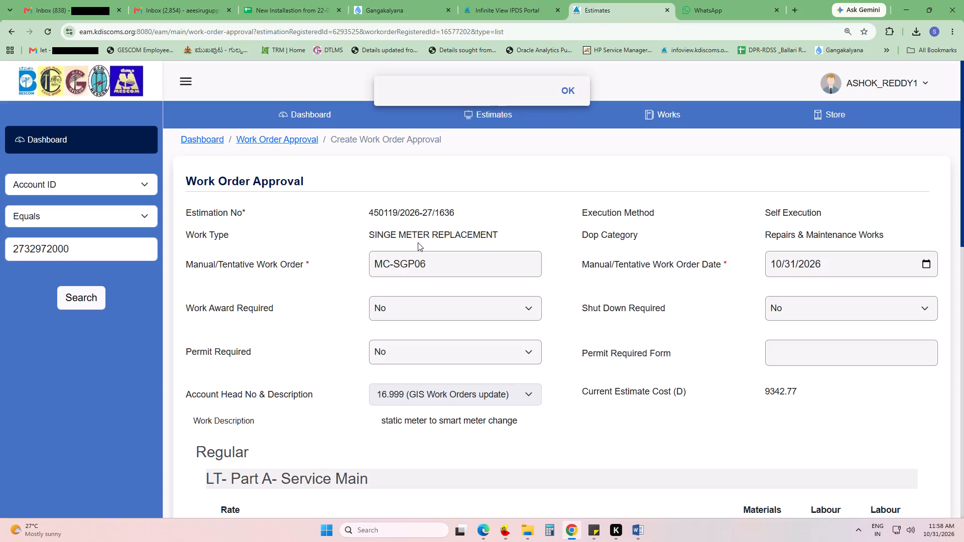
Acknowledge the work order approval dialog for work order MC-SGP06.
click(578, 92)
In Oracle Utilities Customer Care and Billing in Microsoft Edge, open the premise's Normal to Smart Meter Prepaid/Postpaid Conversion case.
click(479, 526)
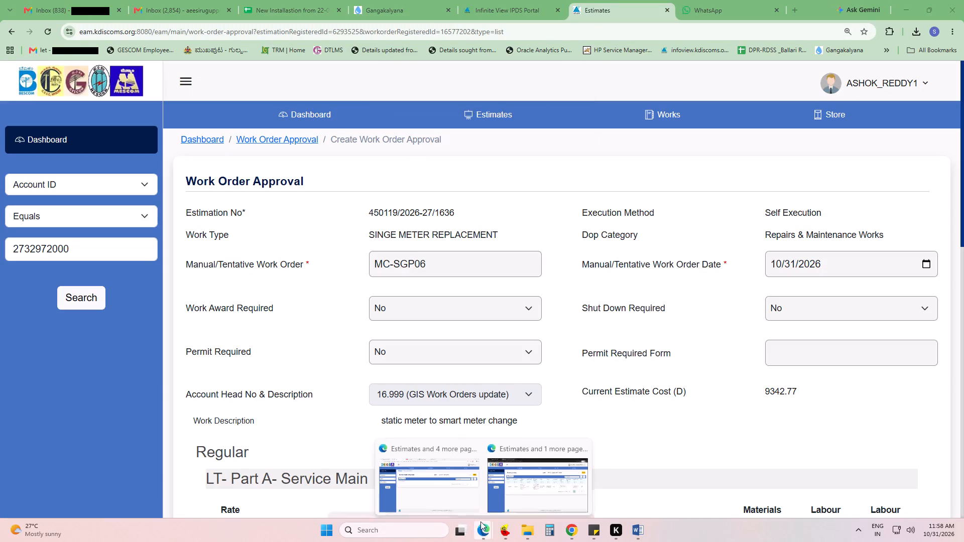
click(458, 496)
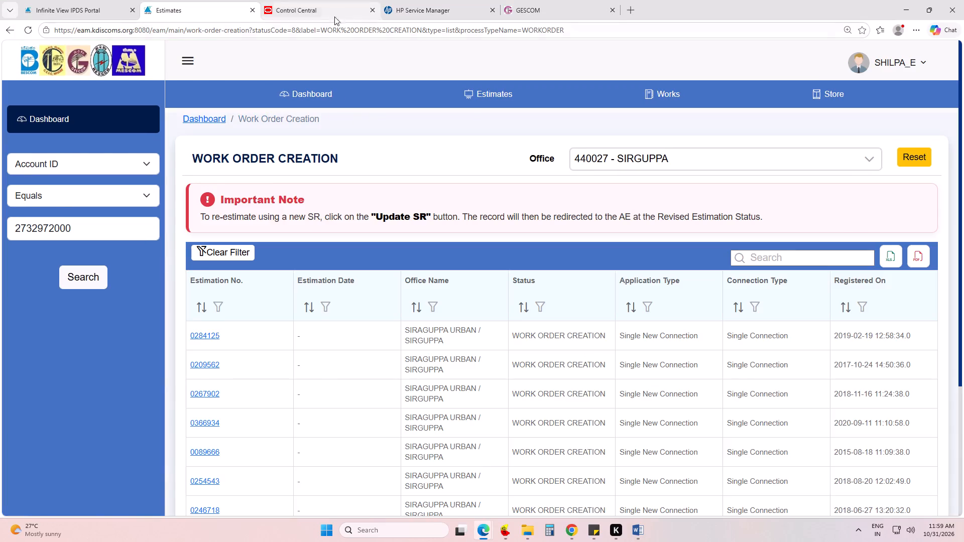
click(332, 11)
scroll(549, 294, up, 7)
scroll(931, 360, down, 1)
scroll(936, 357, up, 2)
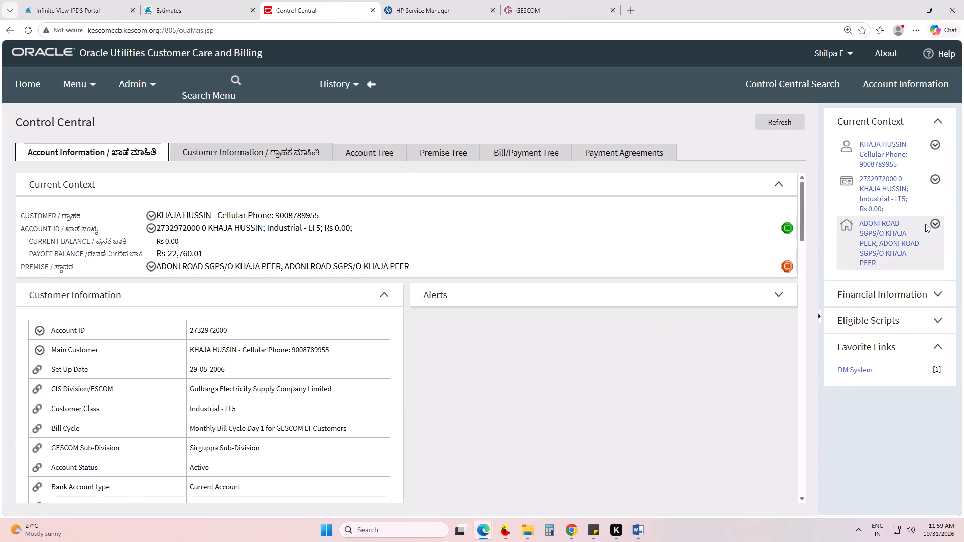
click(935, 221)
click(809, 255)
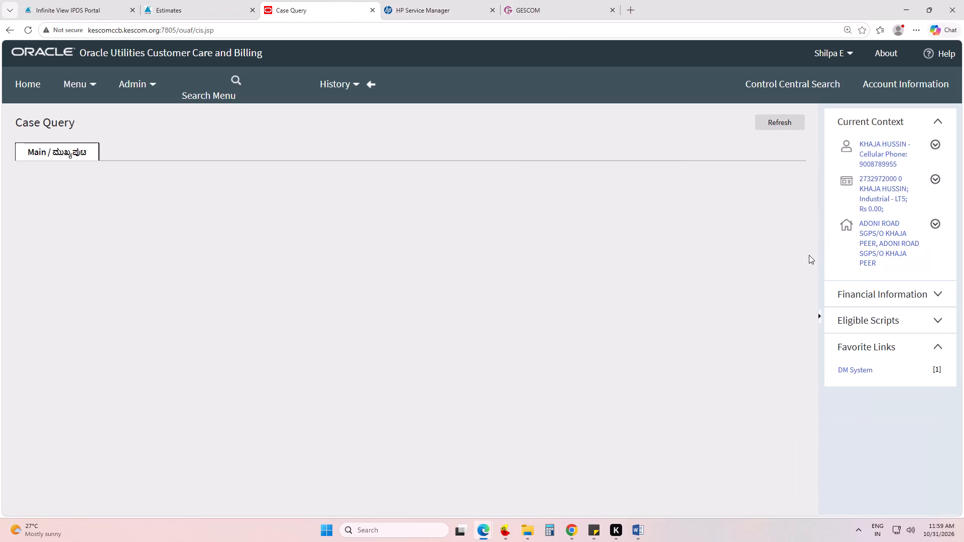
click(157, 446)
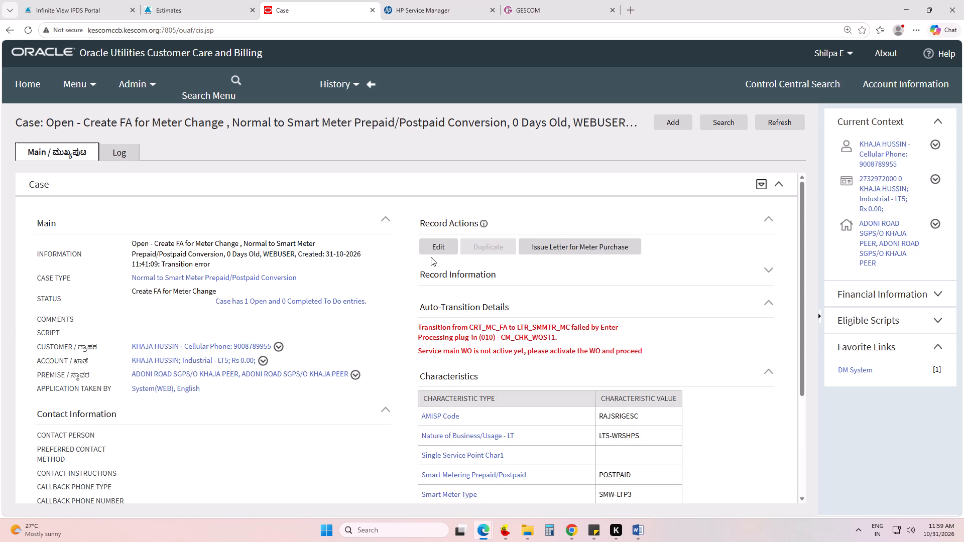
Try to issue the letter for meter purchase on the smart meter conversion case.
click(558, 238)
click(553, 249)
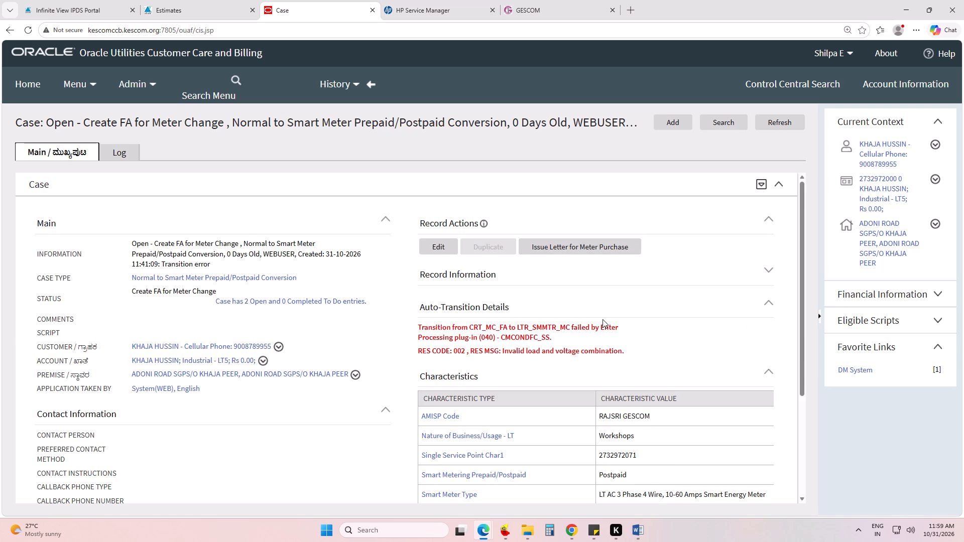
Examine the case's auto-transition details and its characteristics, including service point, smart meter type and energisation entries.
scroll(629, 354, up, 6)
scroll(629, 354, down, 6)
scroll(629, 354, up, 4)
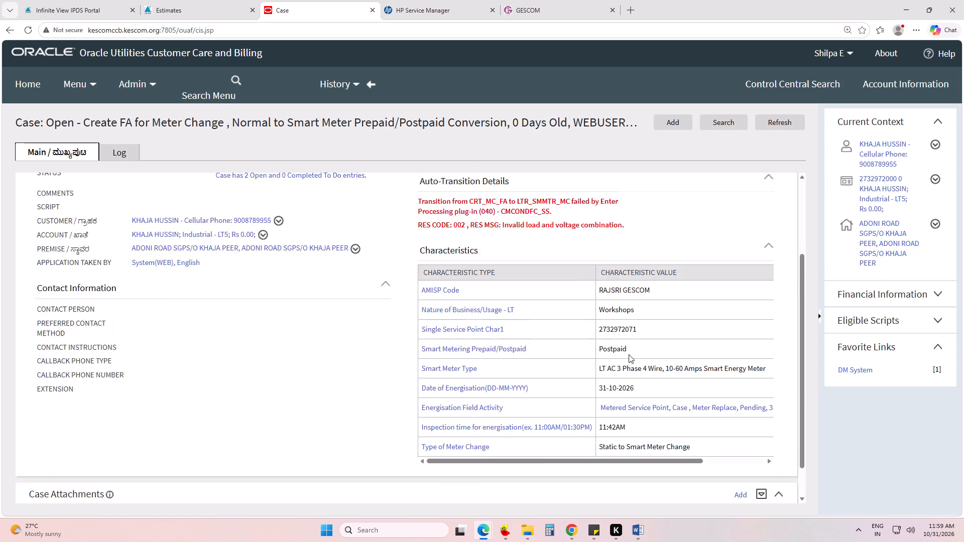
scroll(629, 354, up, 9)
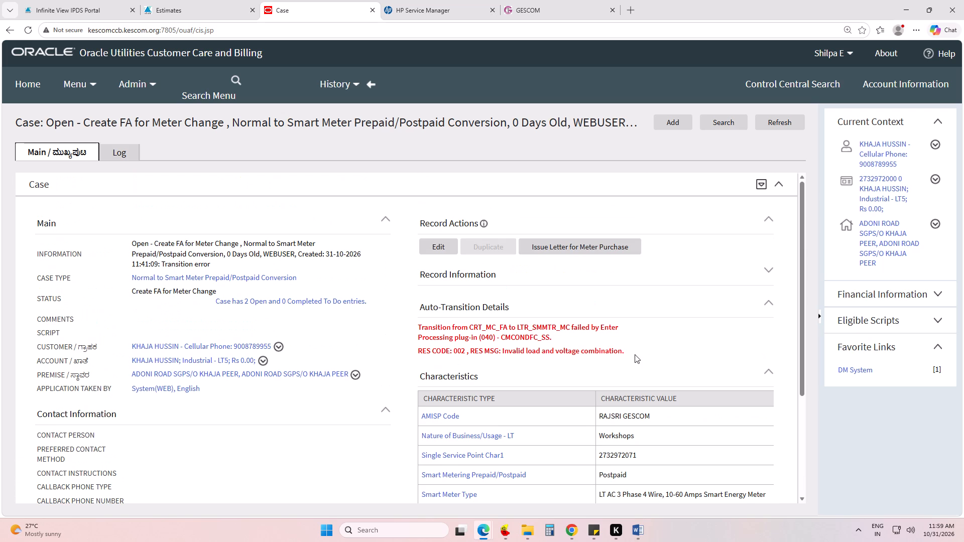
scroll(546, 218, up, 7)
scroll(534, 350, up, 5)
scroll(534, 350, down, 5)
scroll(534, 350, up, 5)
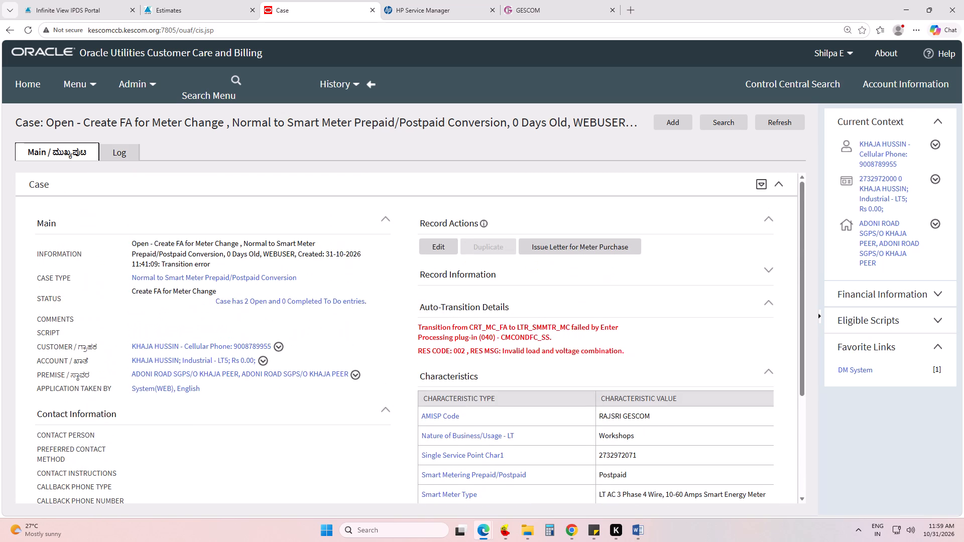
scroll(534, 350, down, 1)
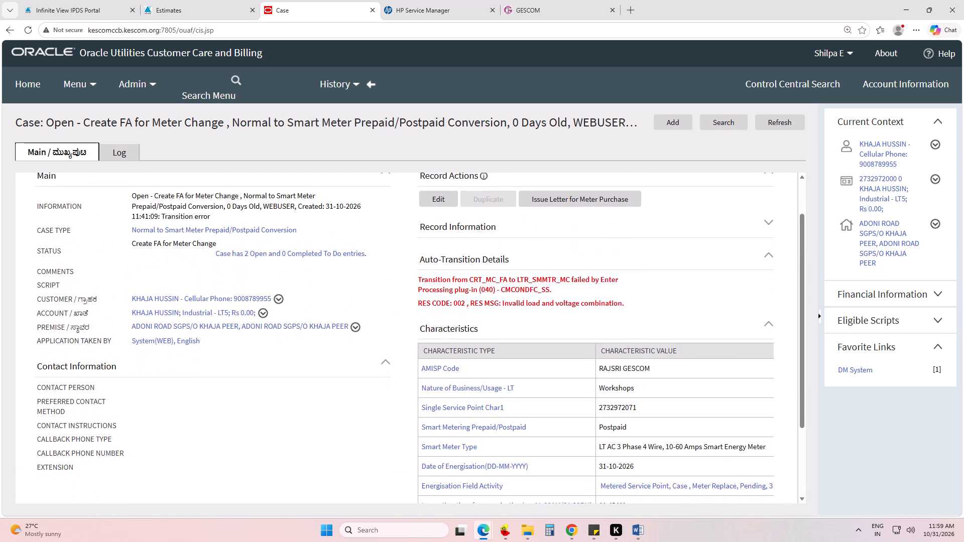
scroll(534, 350, up, 2)
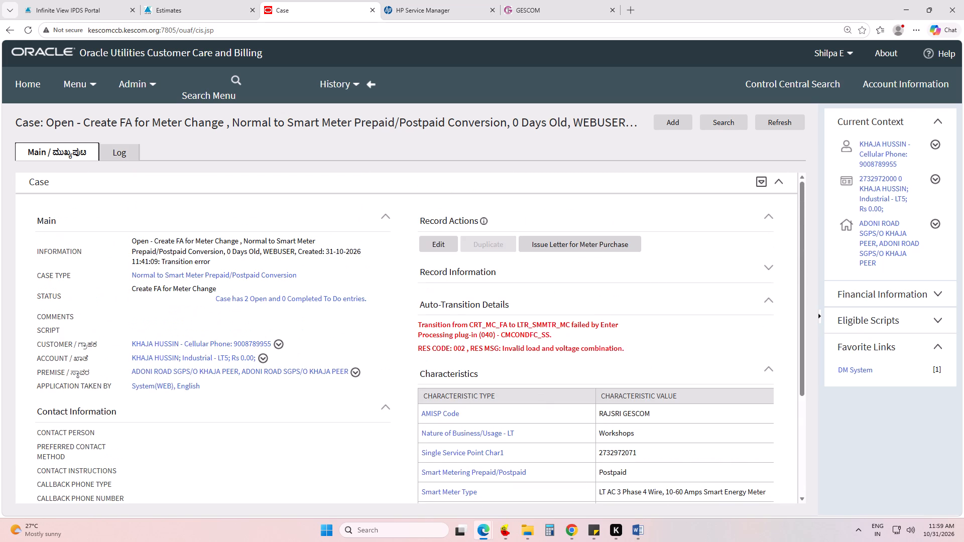
Capture a full-screen screenshot of the case page with its auto-transition details showing.
key(super+Print)
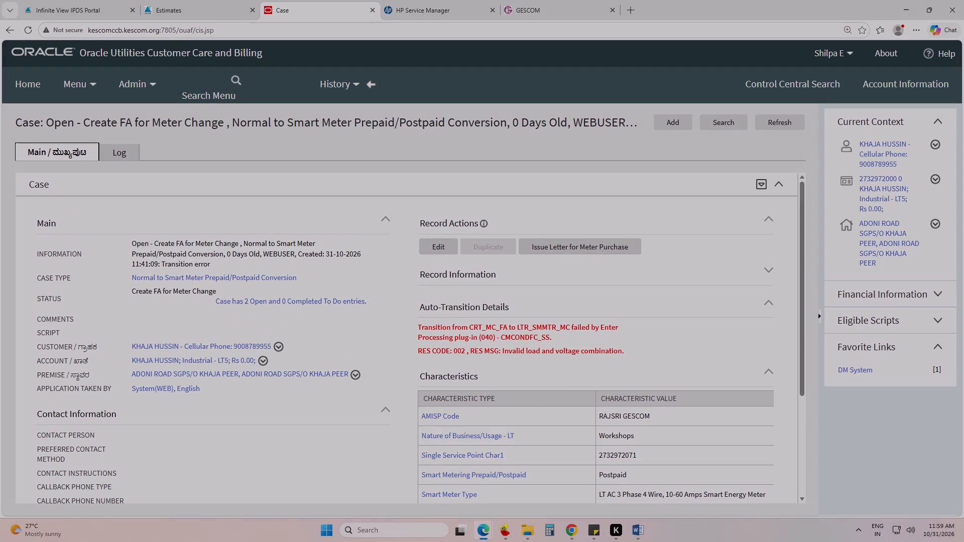
Switch to the HP Service Manager page.
click(407, 0)
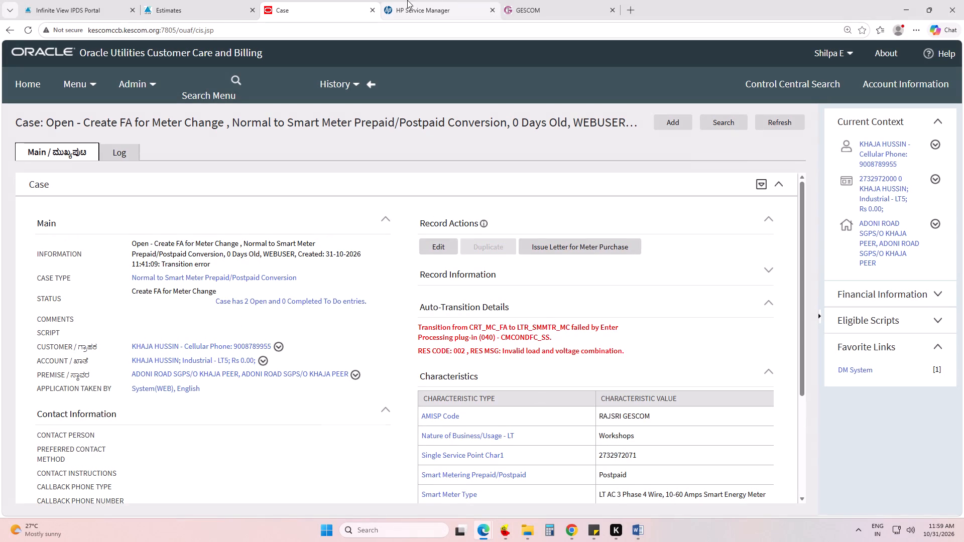